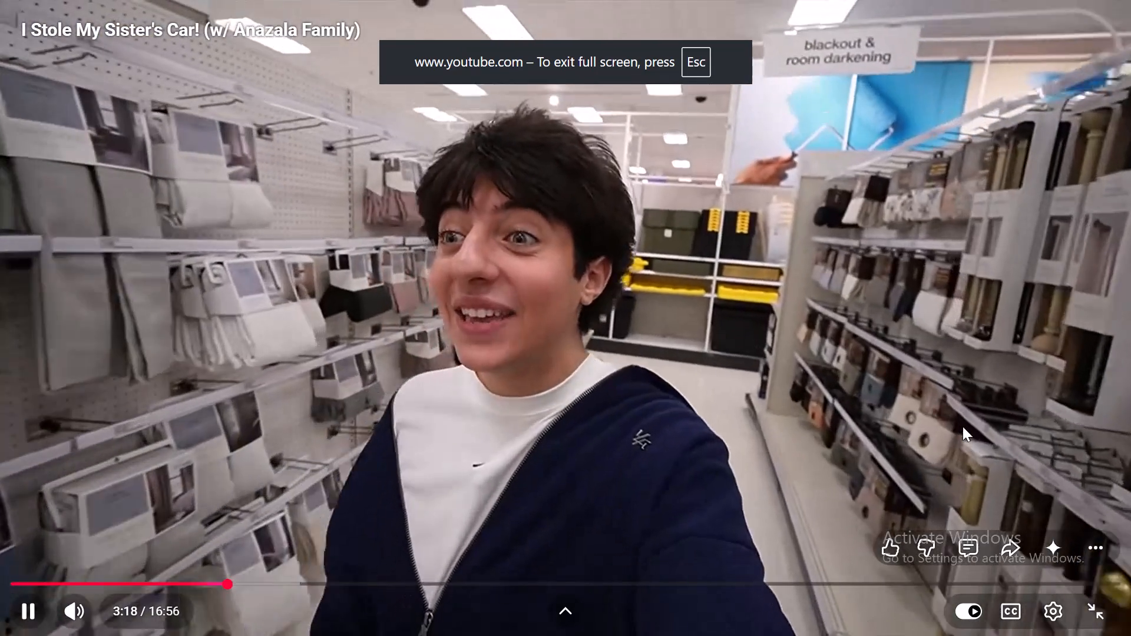
# Exit the full-screen YouTube video and close its browser window to return to the desktop.
pyautogui.press('Escape')
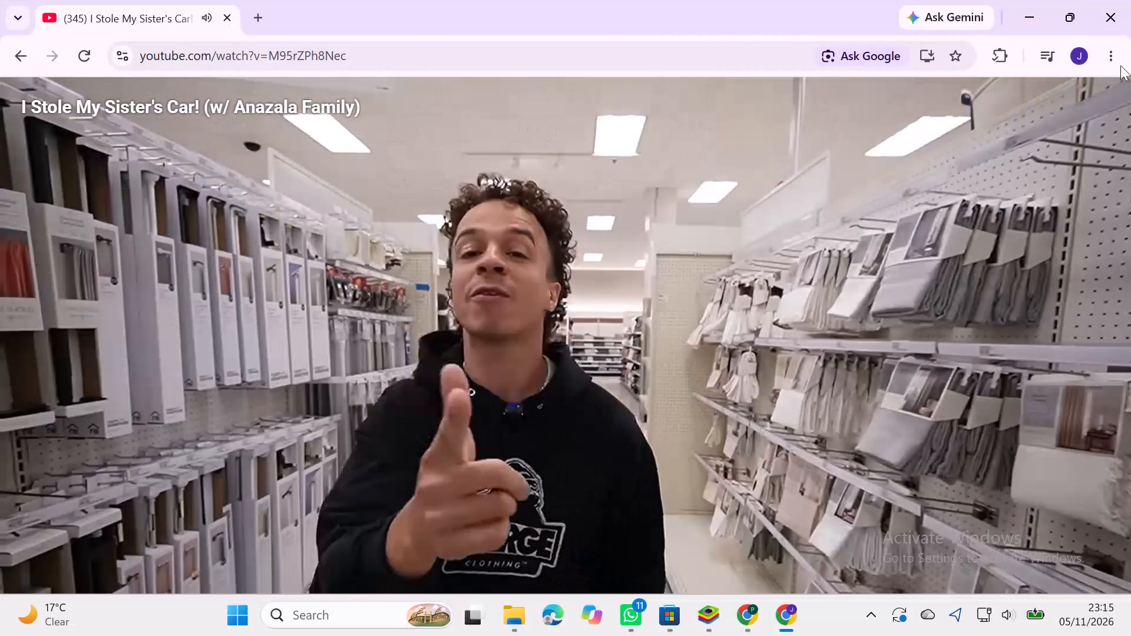
pyautogui.click(1100, 17)
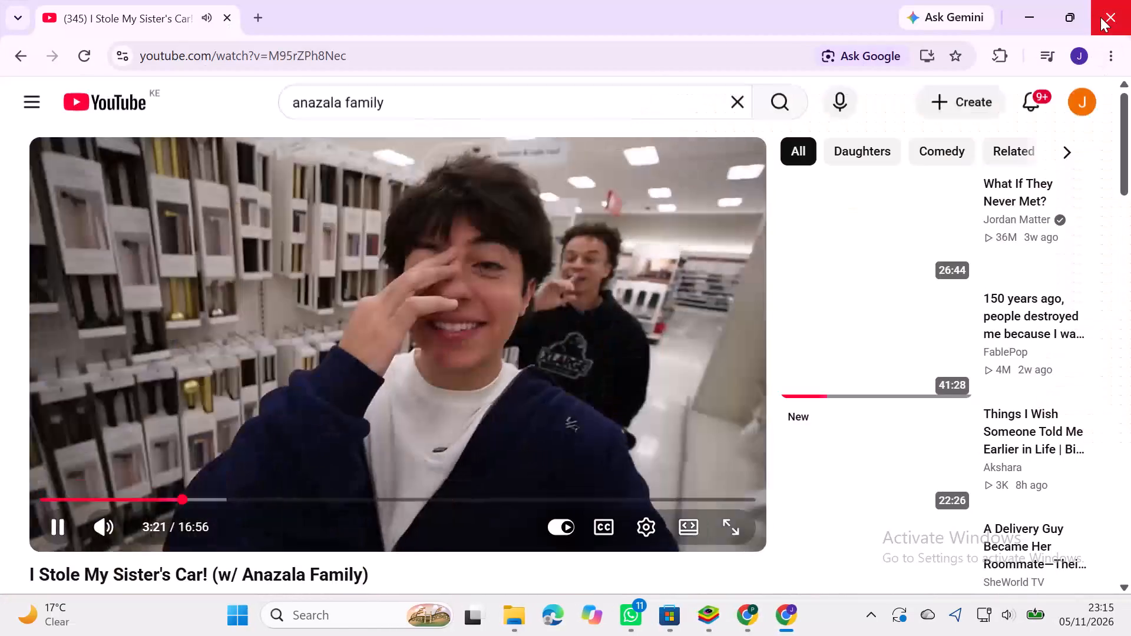
pyautogui.click(1100, 17)
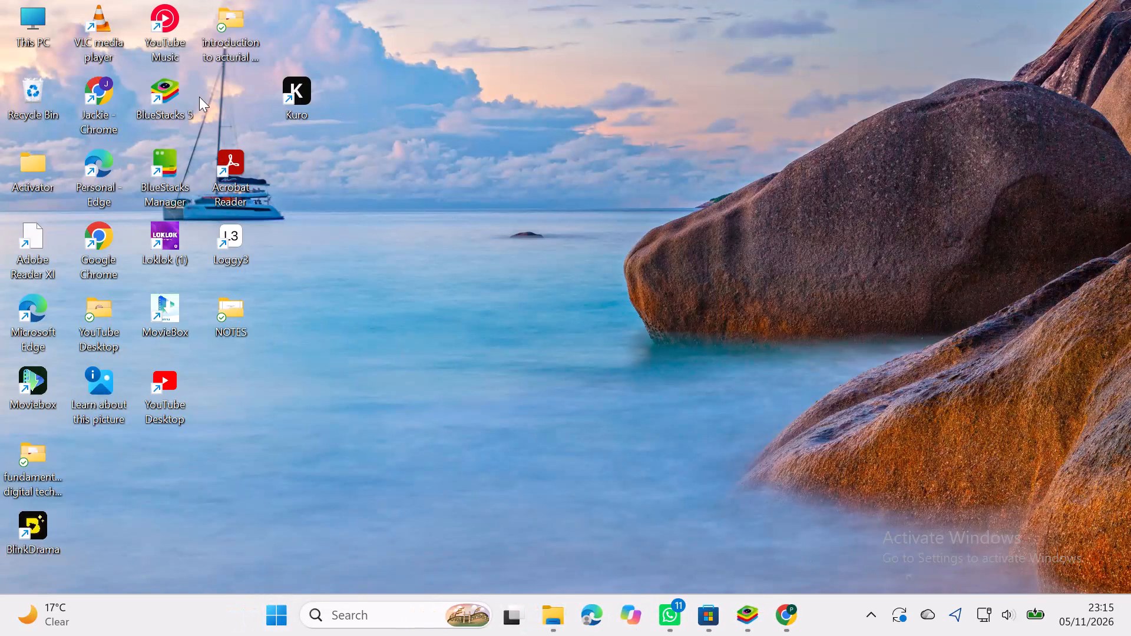
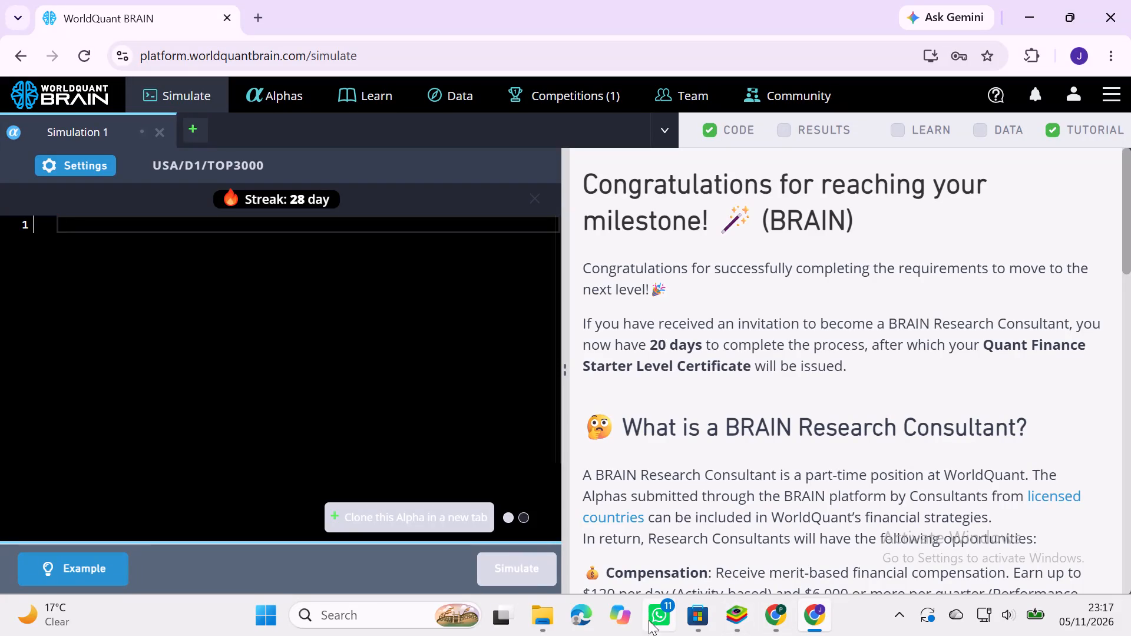
# Open WhatsApp from the desktop, leaving the WorldQuant BRAIN simulation page open in Chrome.
pyautogui.click(670, 625)
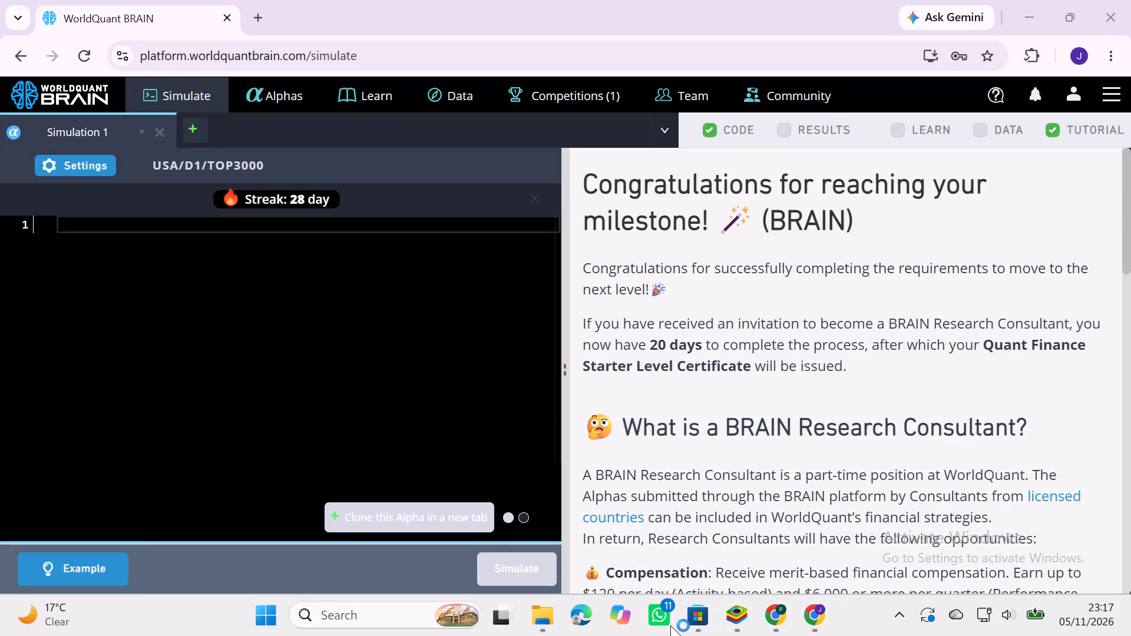
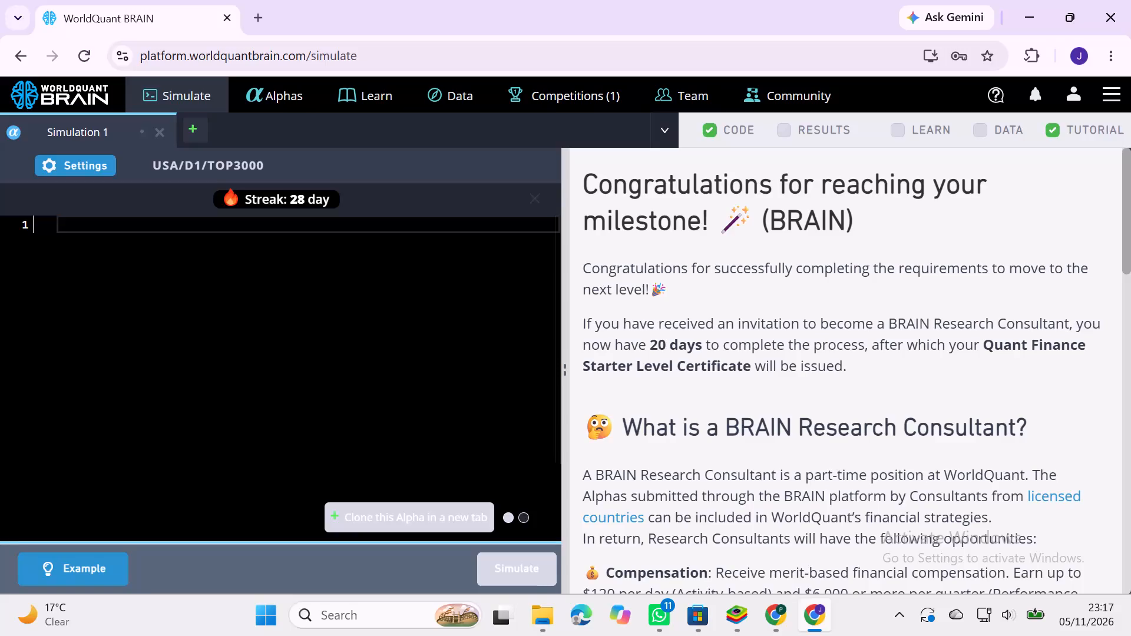
# Try to paste the copied clipboard content into the empty Simulation 1 code editor at line 1.
pyautogui.hotkey('ctrl', 'v')
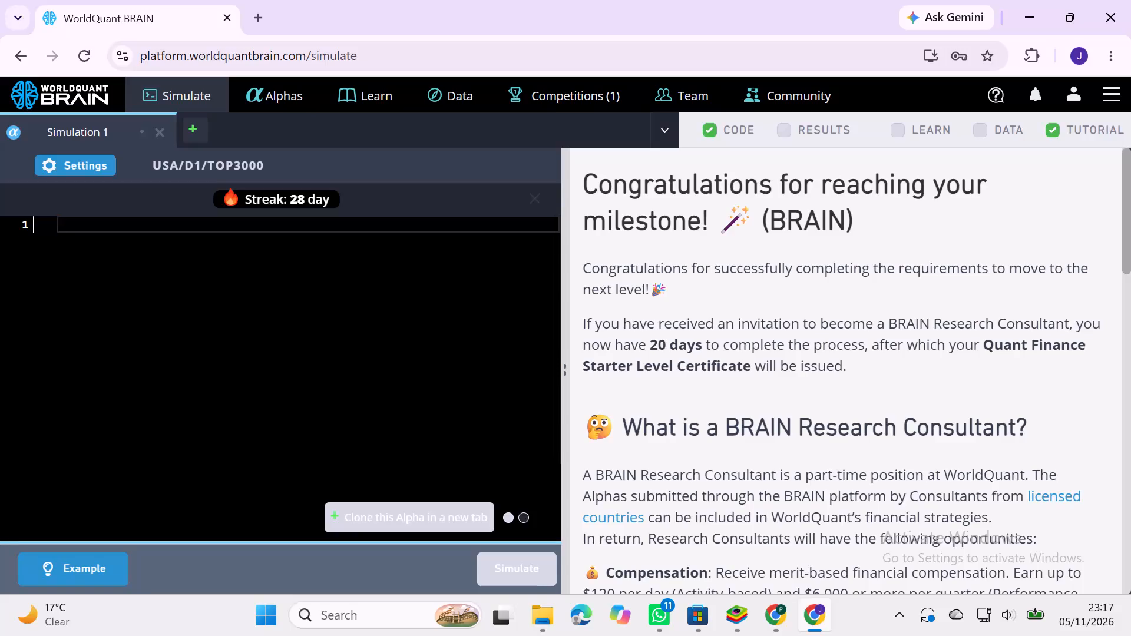
pyautogui.click(74, 231)
pyautogui.hotkey('ctrl', 'v')
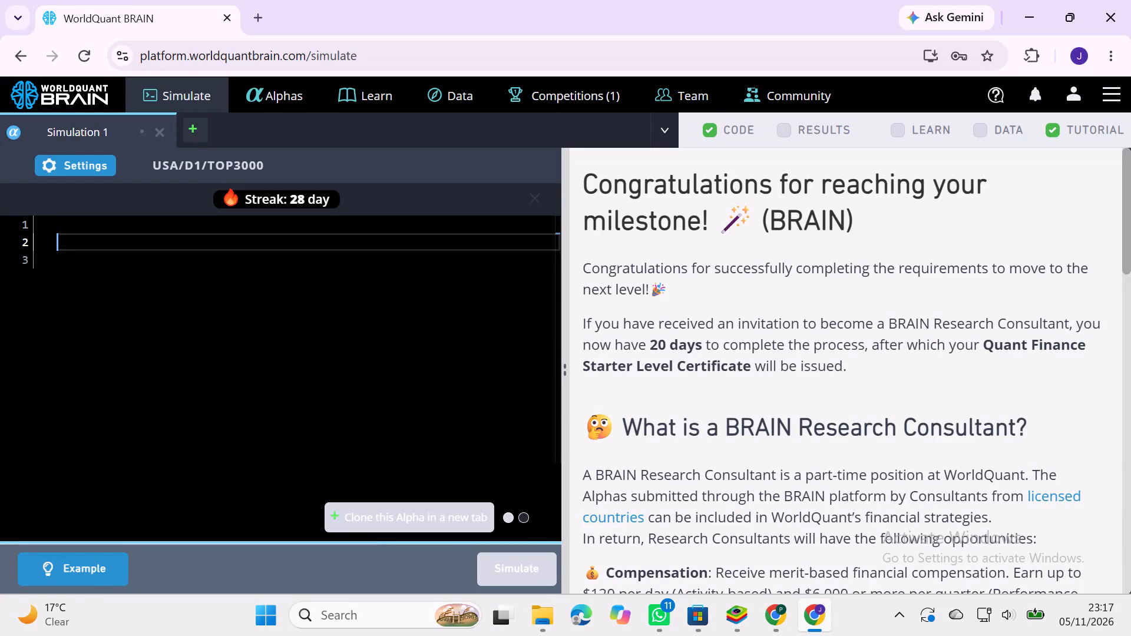
pyautogui.click(74, 231)
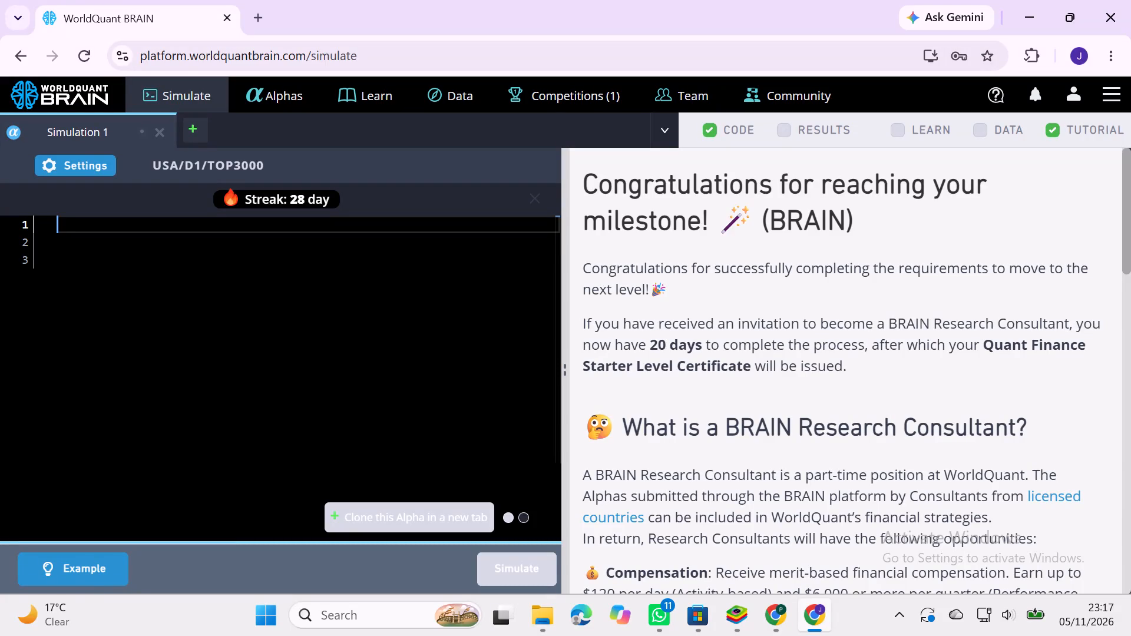
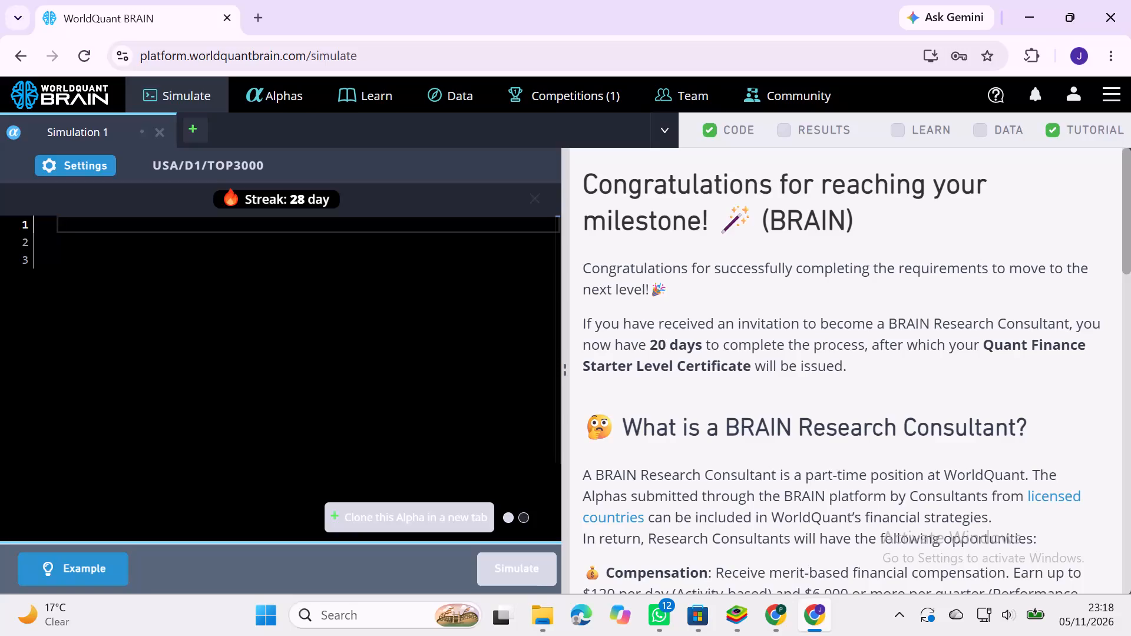
# Paste the copied alpha rank(group_rank(ts_rank(est_eps/close,60),industry)) - rank(ts_rank(returns,20)), with its settings text, into the empty Simulation 1 editor.
pyautogui.hotkey('ctrl', 'v')
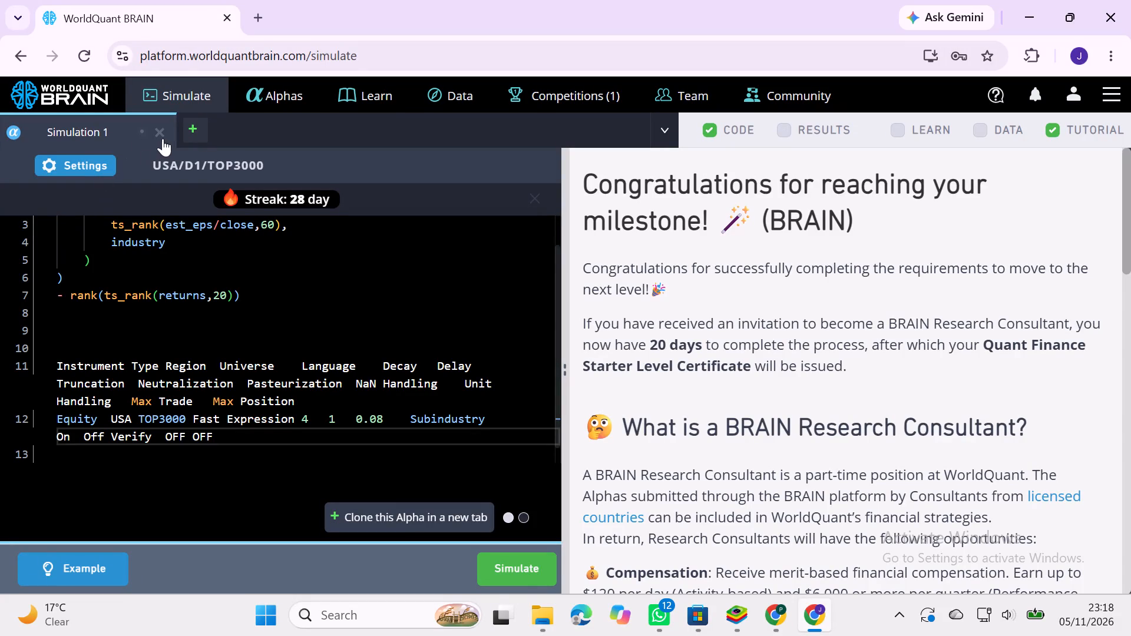
# Review the Simulation 1 settings against the pasted settings text and apply them.
pyautogui.click(98, 163)
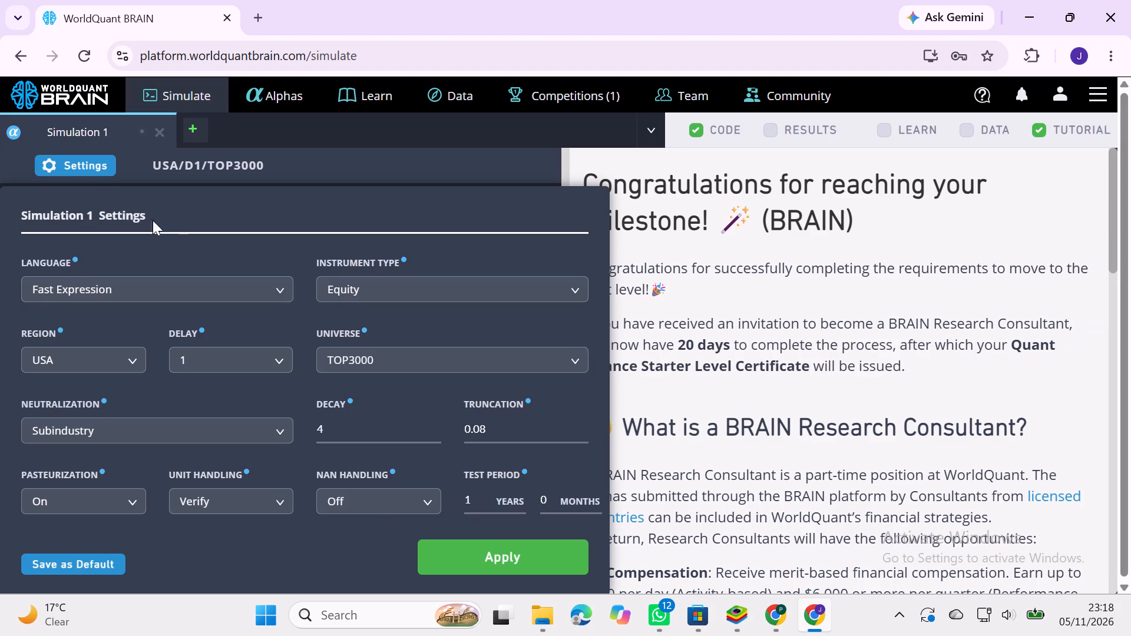
pyautogui.click(478, 555)
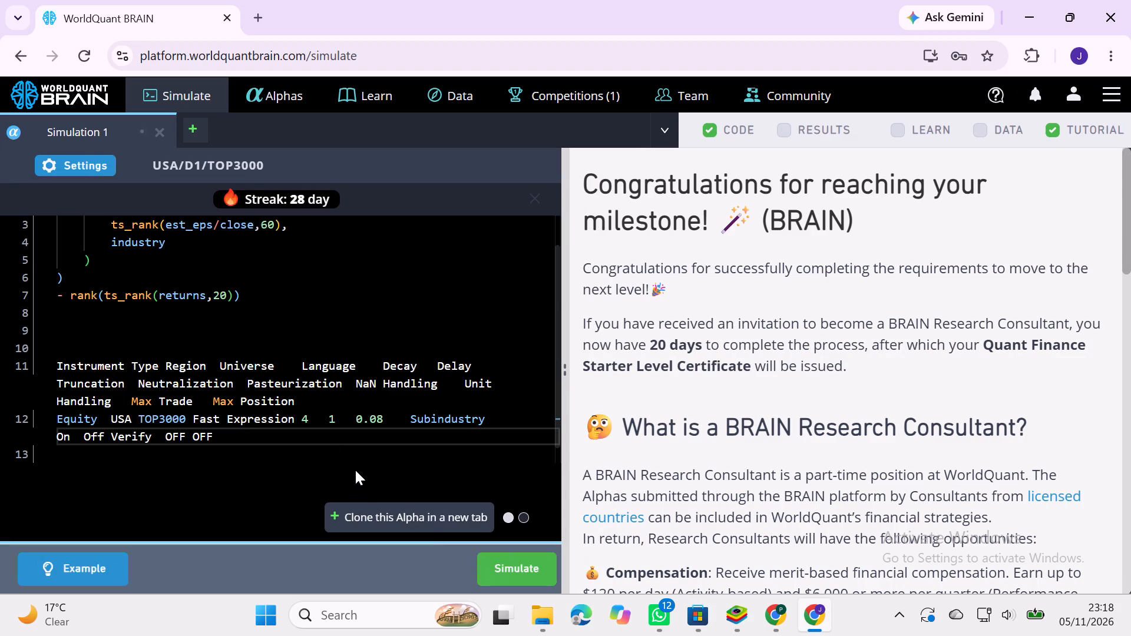
# Delete the pasted settings header and values below the alpha expression, from Instrument Type through the final OFF.
pyautogui.moveTo(217, 435); pyautogui.dragTo(217, 435)
pyautogui.moveTo(217, 435); pyautogui.dragTo(110, 362)
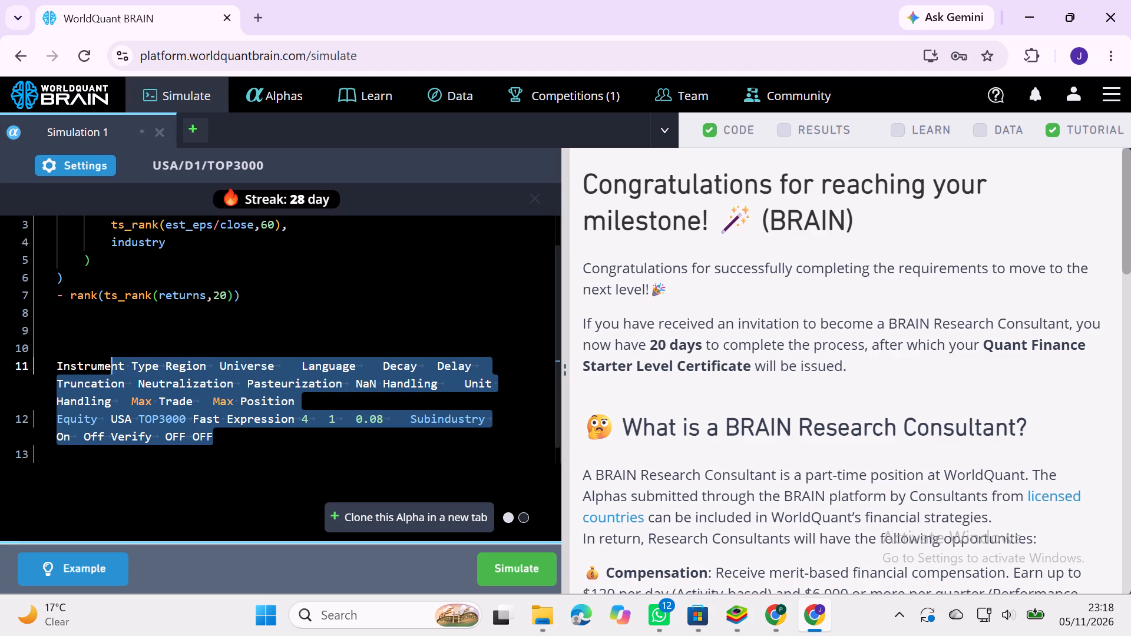
pyautogui.moveTo(110, 362); pyautogui.dragTo(47, 340)
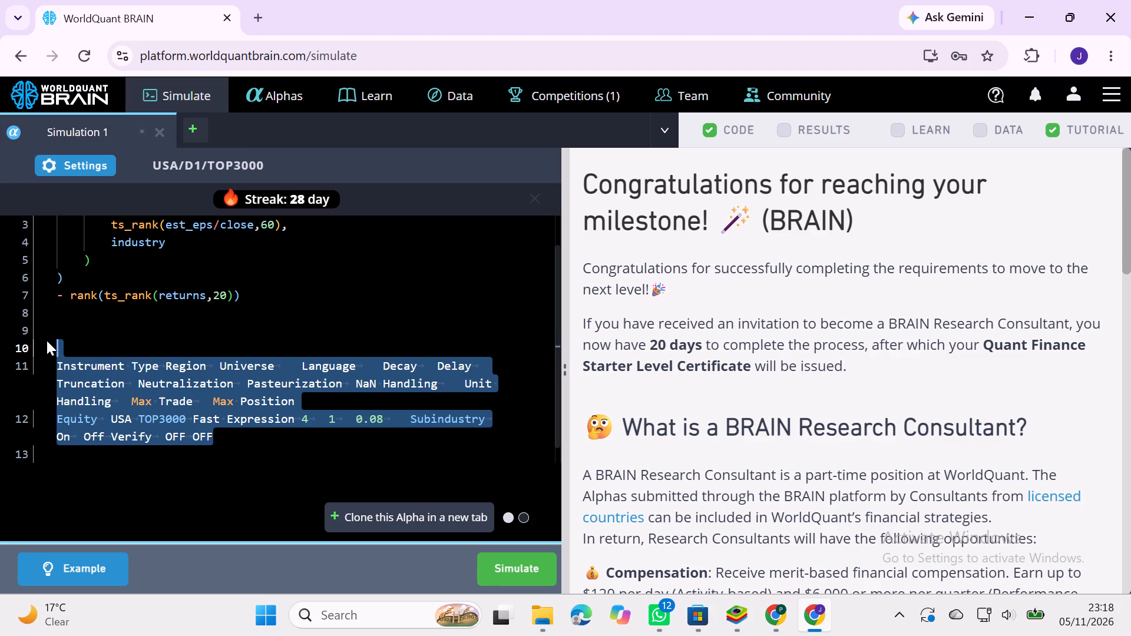
pyautogui.press('BackSpace')
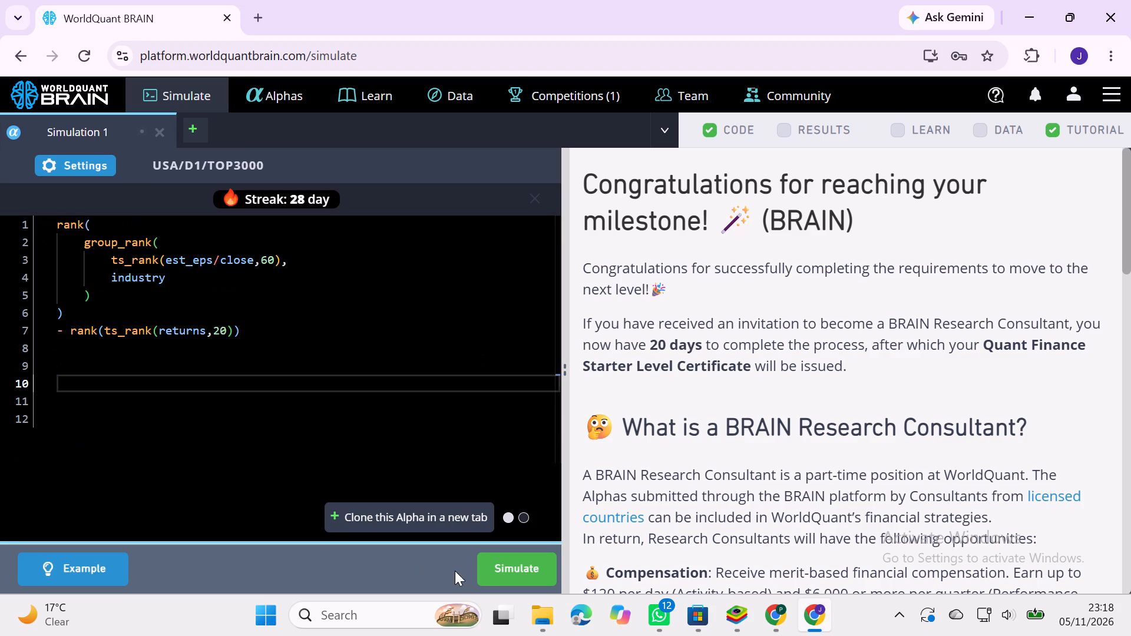
# Run the simulation of the alpha expression.
pyautogui.click(506, 569)
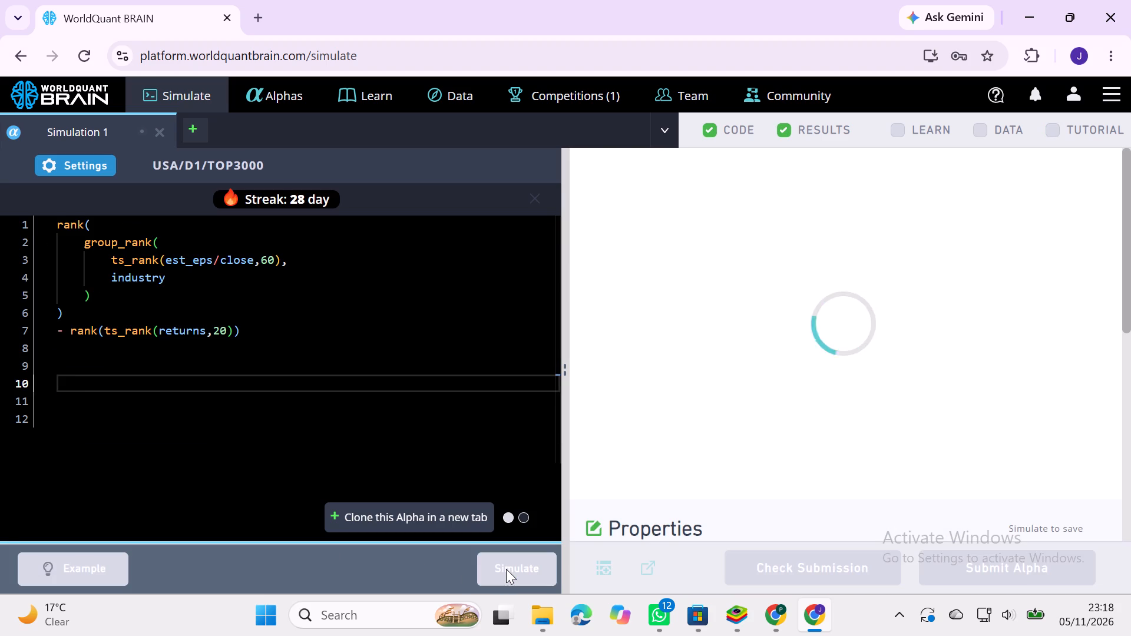
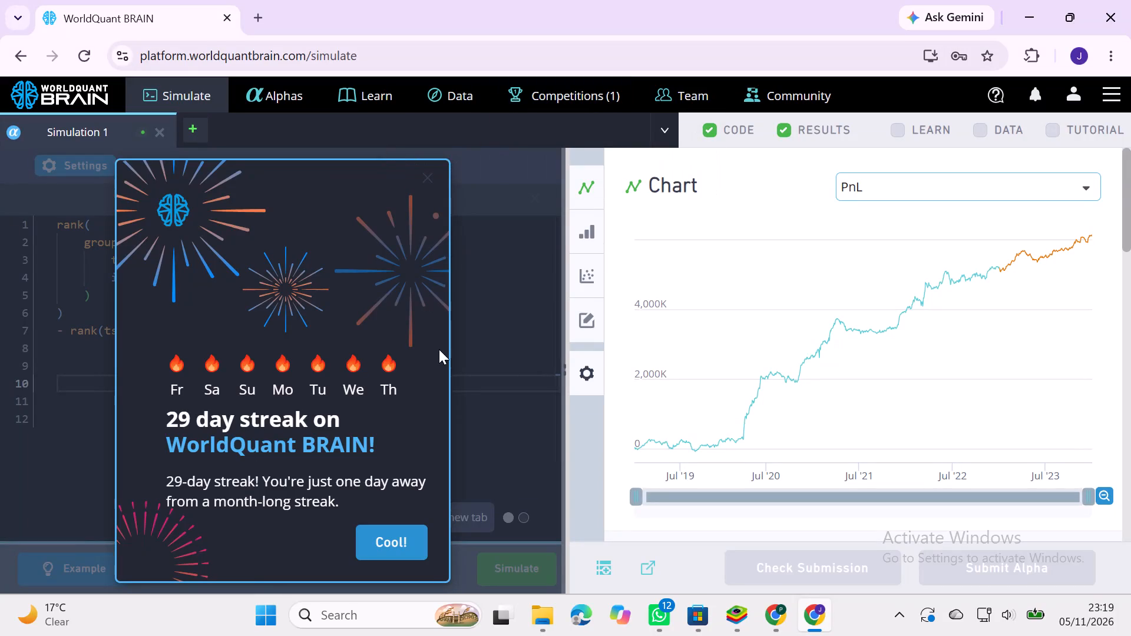
# Dismiss the streak celebration message.
pyautogui.click(383, 545)
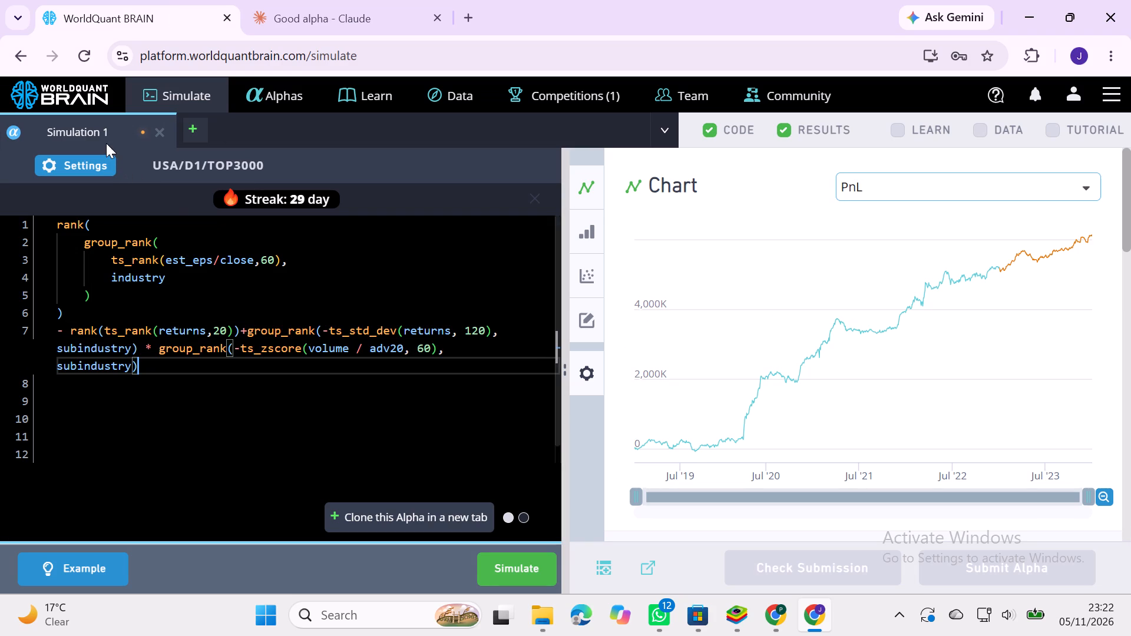
# Set the Simulation 1 delay to 0 and decay to 1, and apply the settings.
pyautogui.click(101, 165)
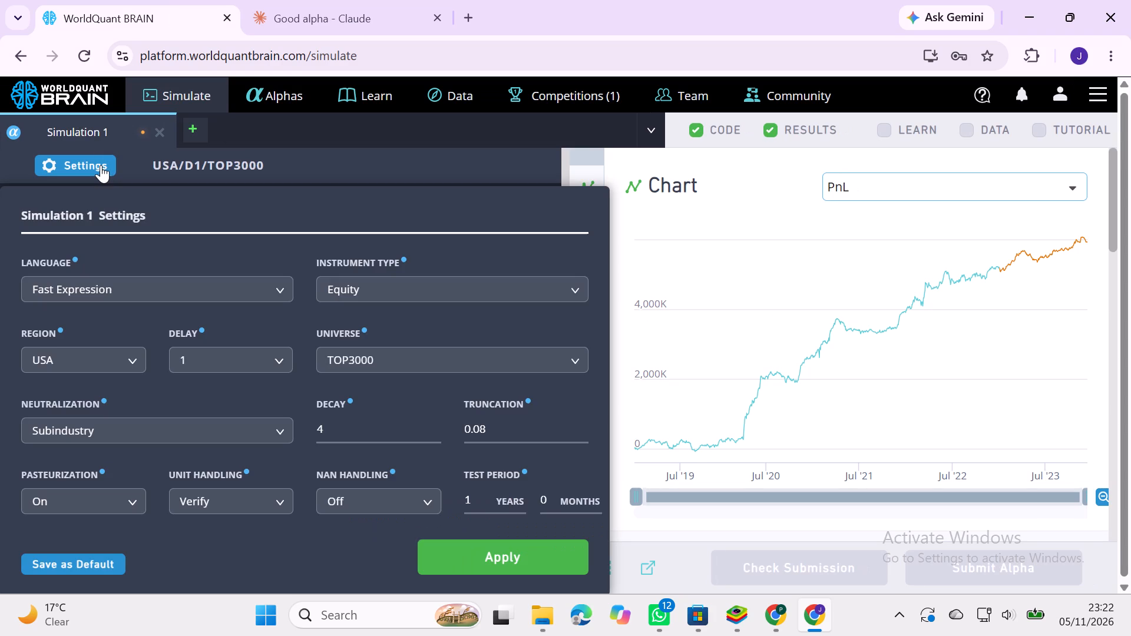
pyautogui.click(282, 365)
pyautogui.click(265, 410)
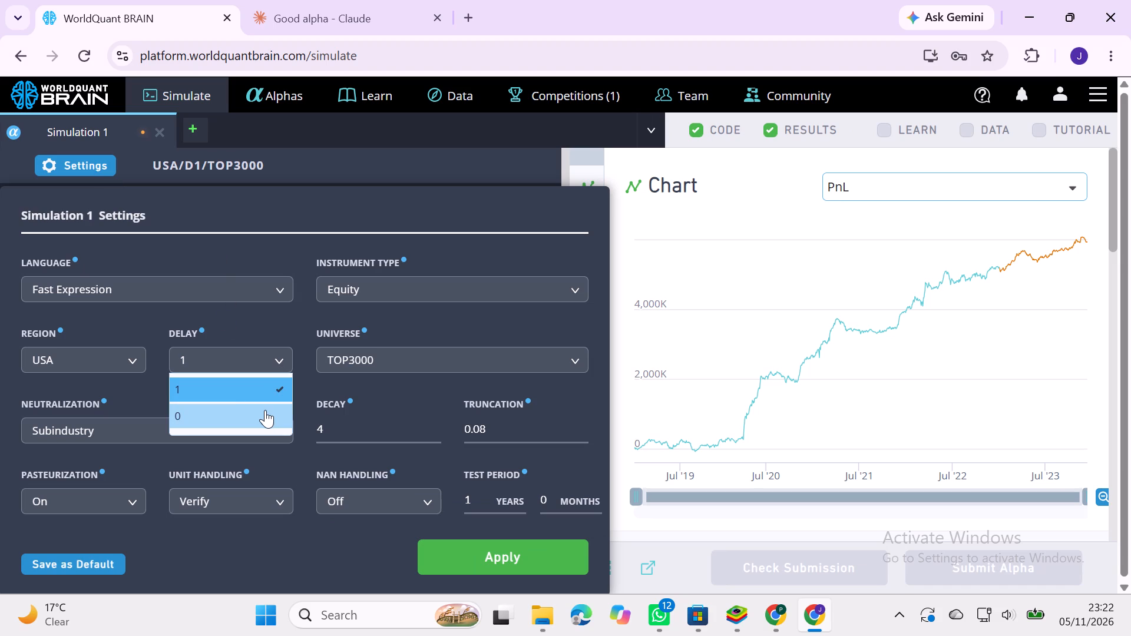
pyautogui.doubleClick(433, 435)
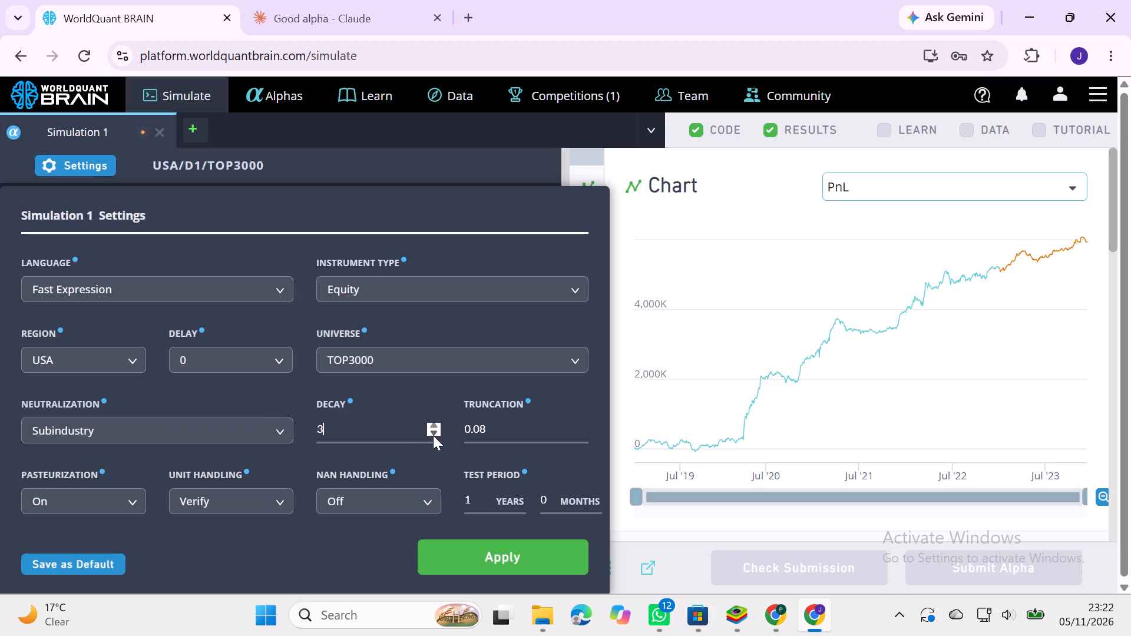
pyautogui.click(433, 435)
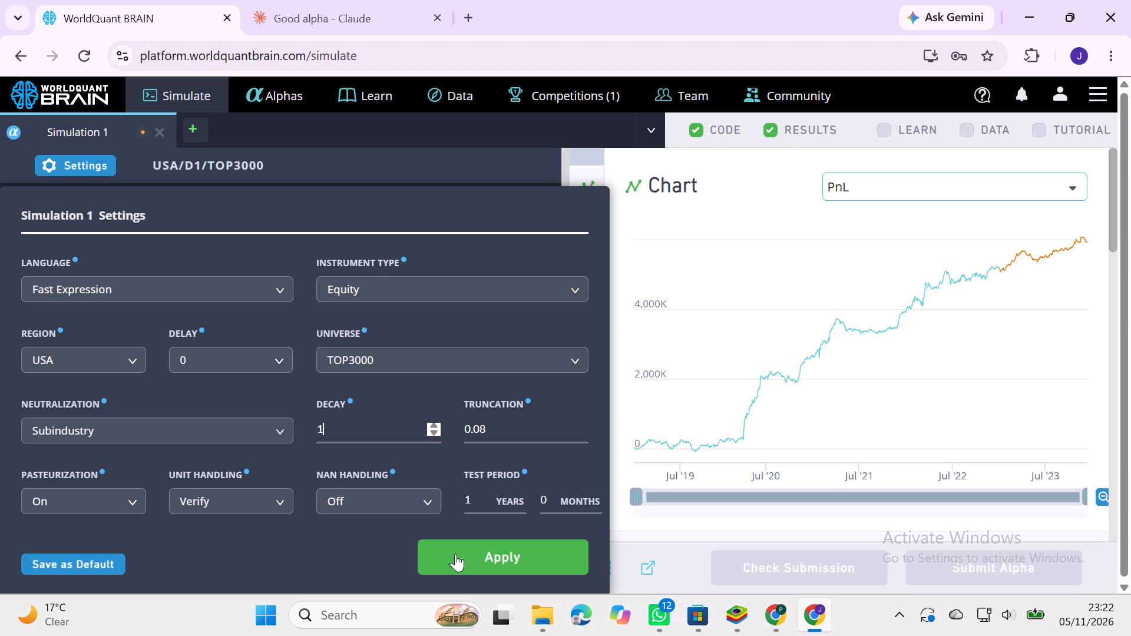
pyautogui.click(455, 554)
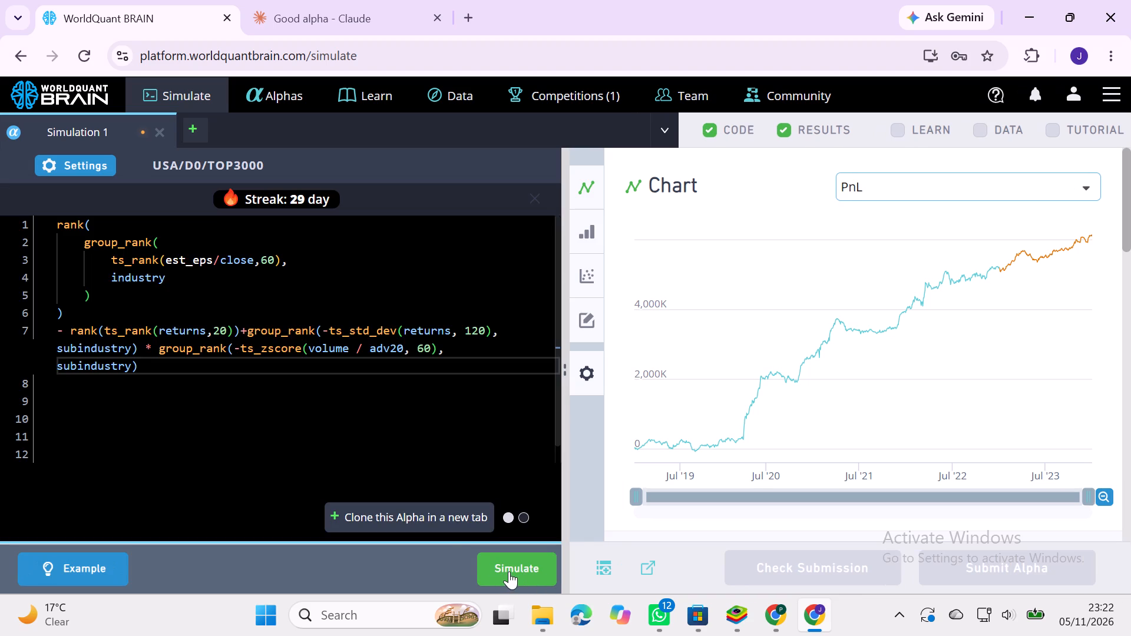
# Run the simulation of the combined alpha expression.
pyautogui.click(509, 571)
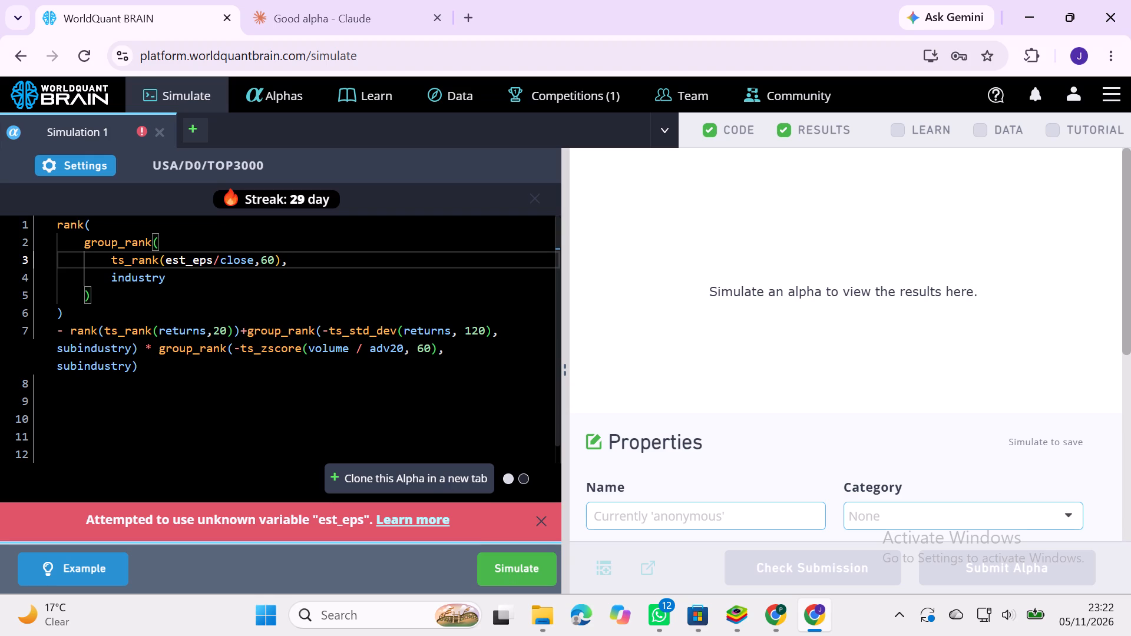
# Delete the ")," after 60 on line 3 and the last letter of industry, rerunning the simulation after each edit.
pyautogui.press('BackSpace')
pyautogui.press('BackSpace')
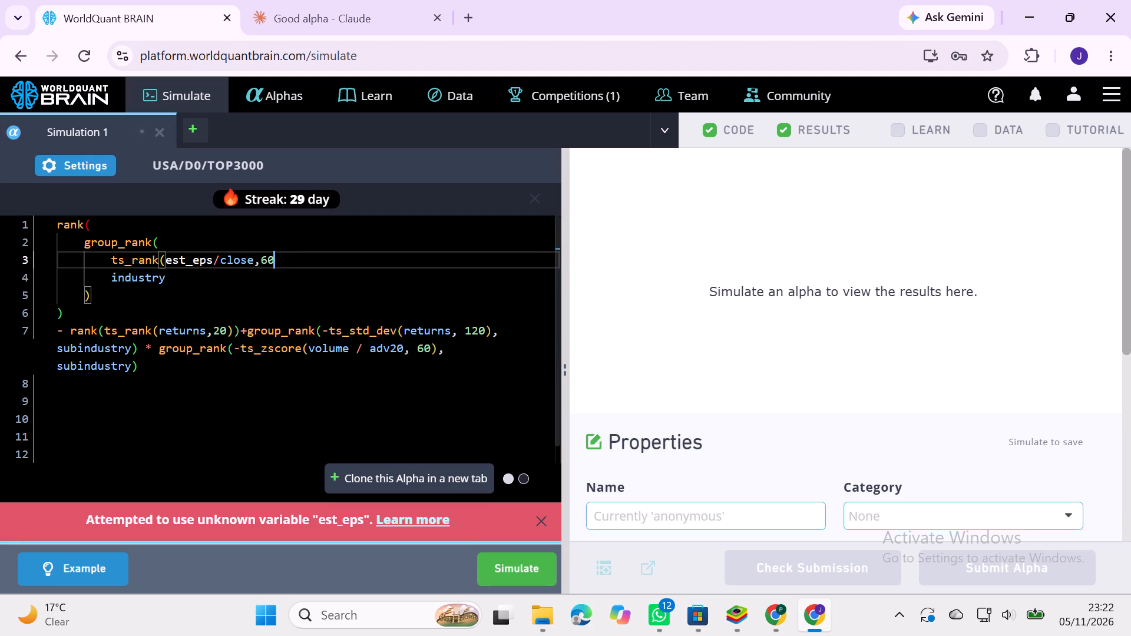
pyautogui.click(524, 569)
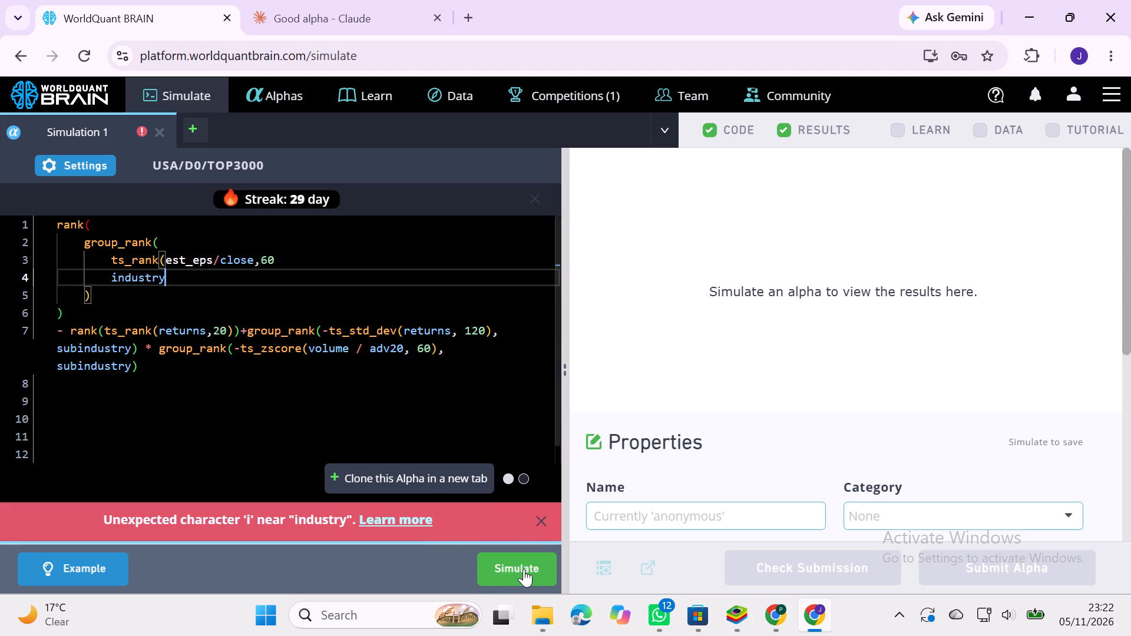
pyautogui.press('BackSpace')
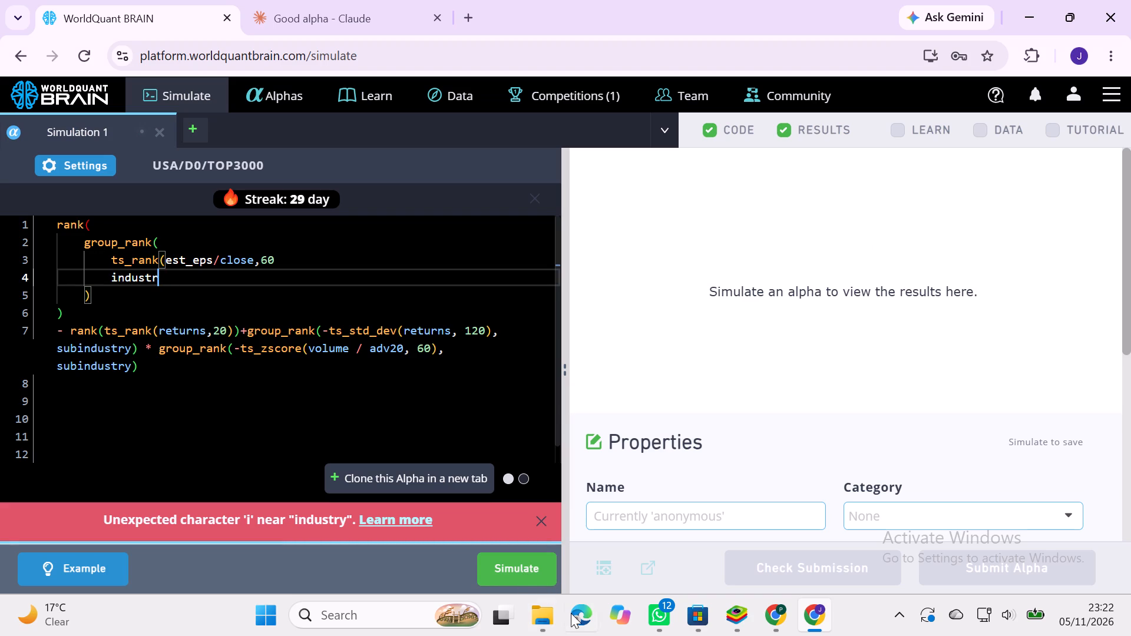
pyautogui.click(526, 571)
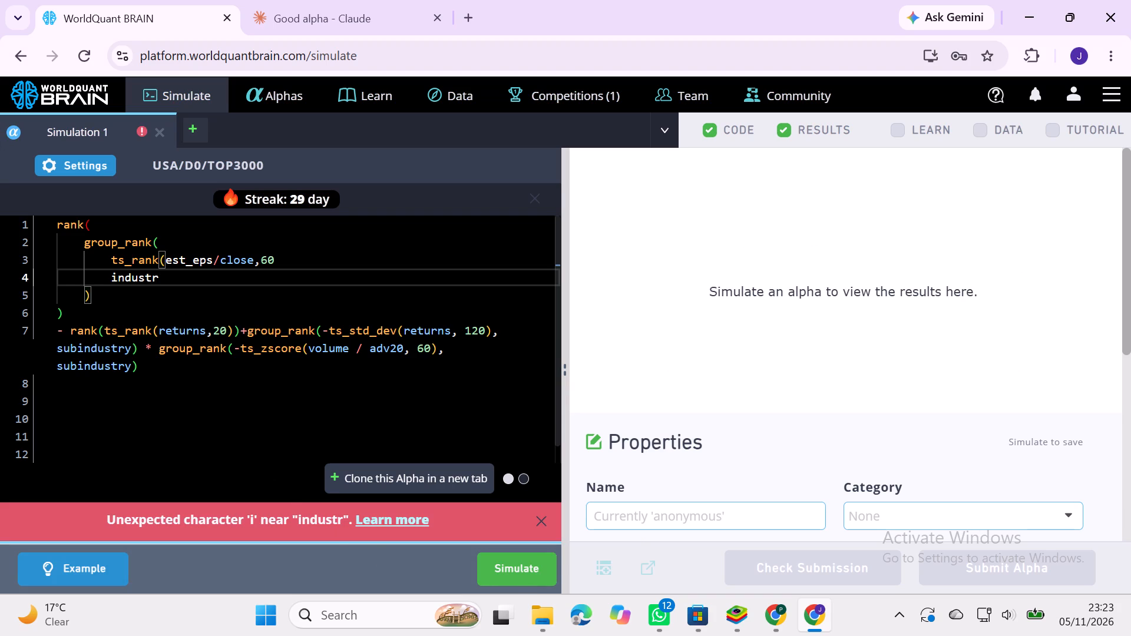
# Replace the whole expression with the copied group_rank(-ts_std_dev(returns, 120), subindustry) * group_rank(-ts_zscore(volume / adv20, 60), subindustry).
pyautogui.moveTo(140, 369); pyautogui.dragTo(127, 302)
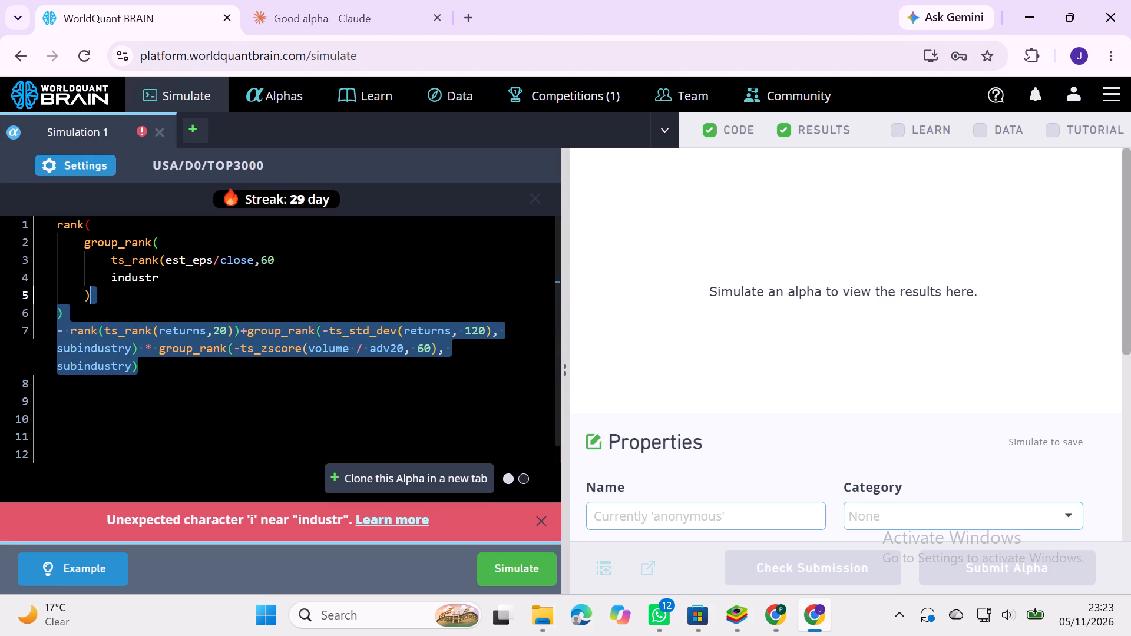
pyautogui.moveTo(127, 302); pyautogui.dragTo(96, 181)
pyautogui.press('BackSpace')
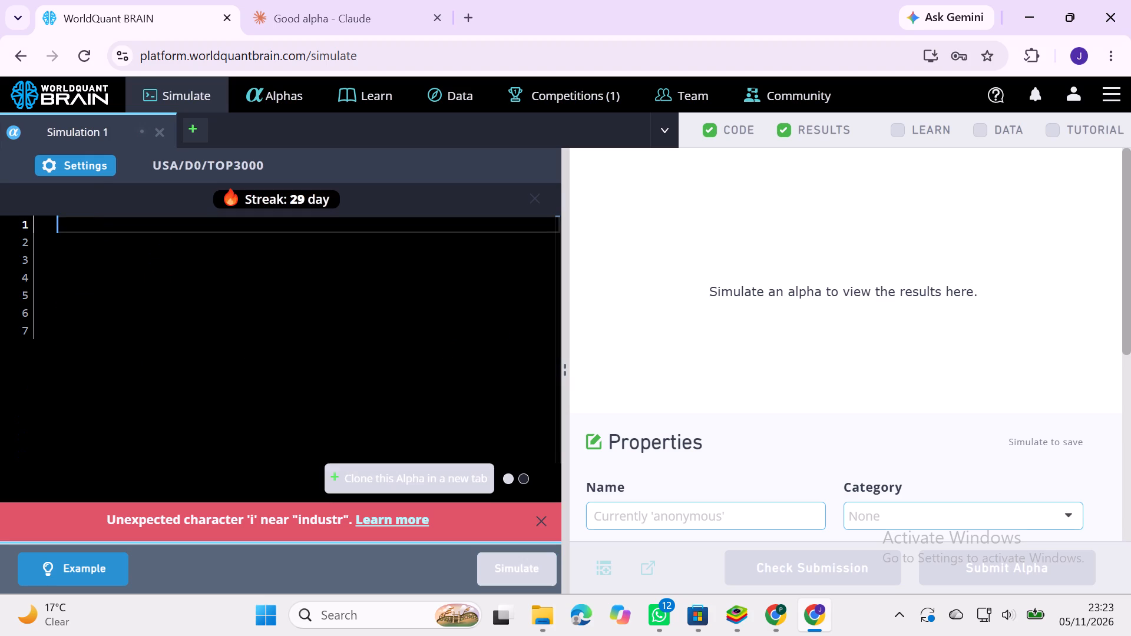
pyautogui.hotkey('ctrl', 'v')
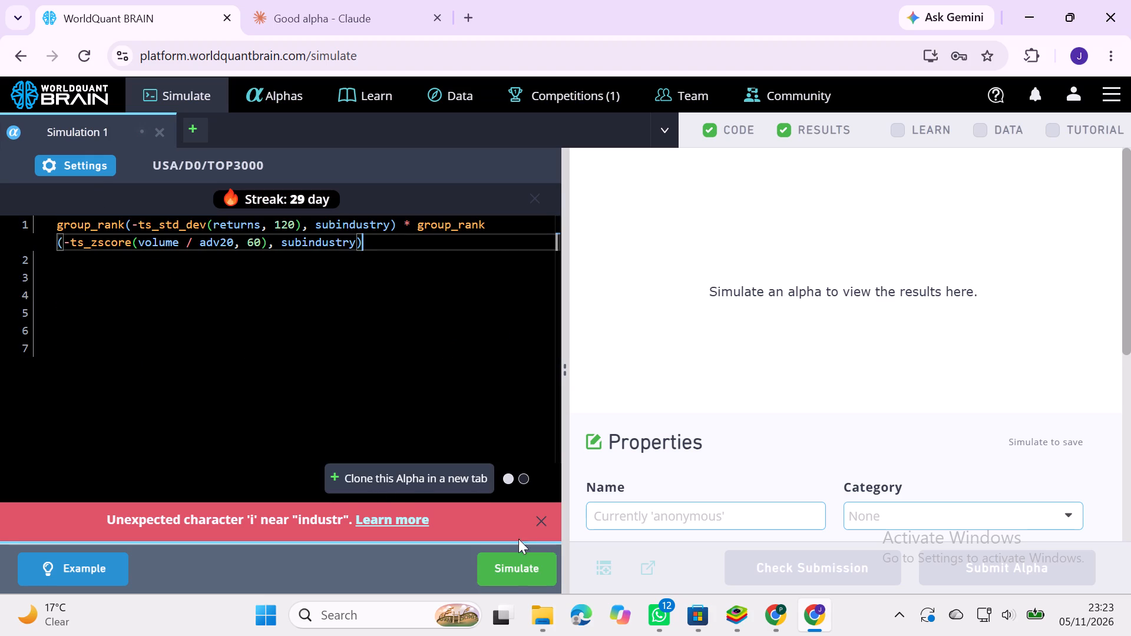
# Run the simulation of the replacement alpha expression.
pyautogui.click(517, 573)
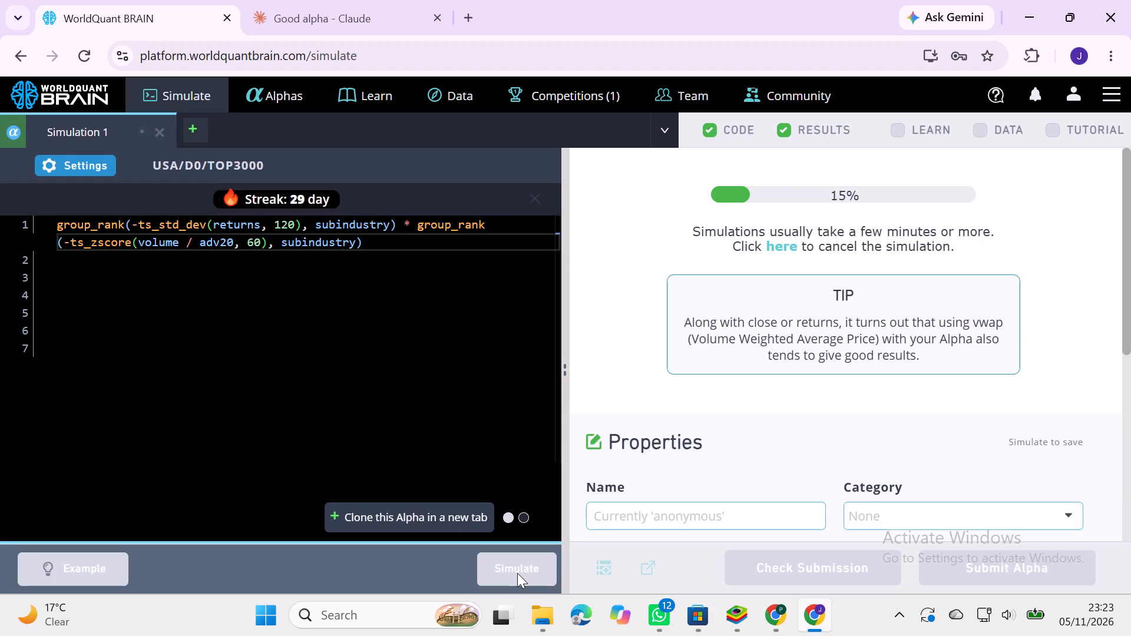
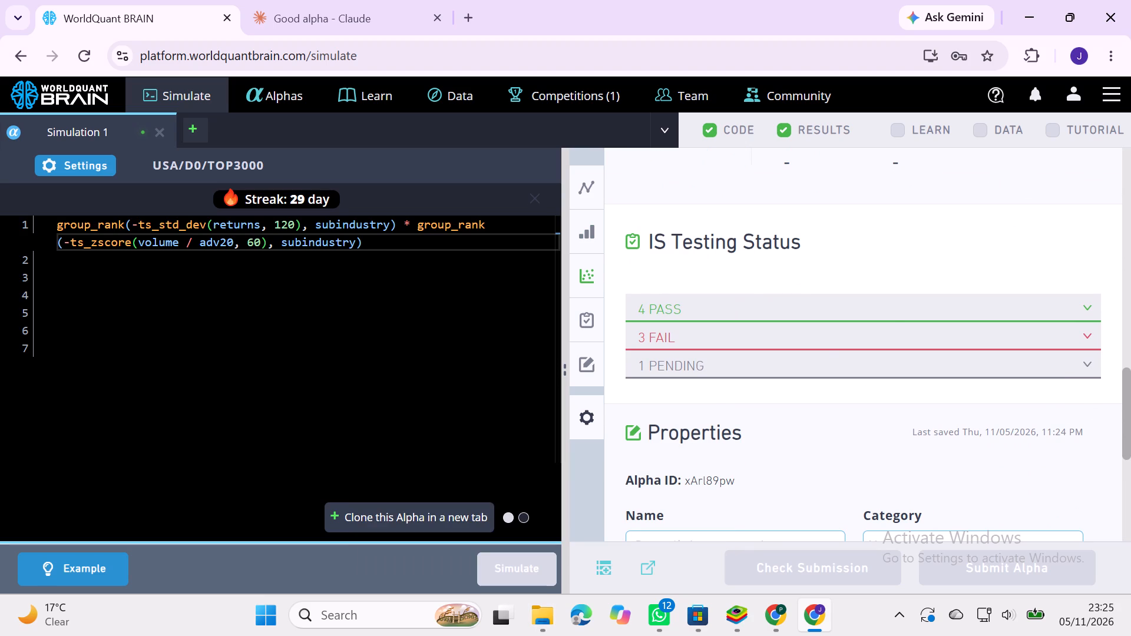
# Place the text cursor at the end of the alpha expression, right after the closing parenthesis following the last subindustry.
pyautogui.click(369, 244)
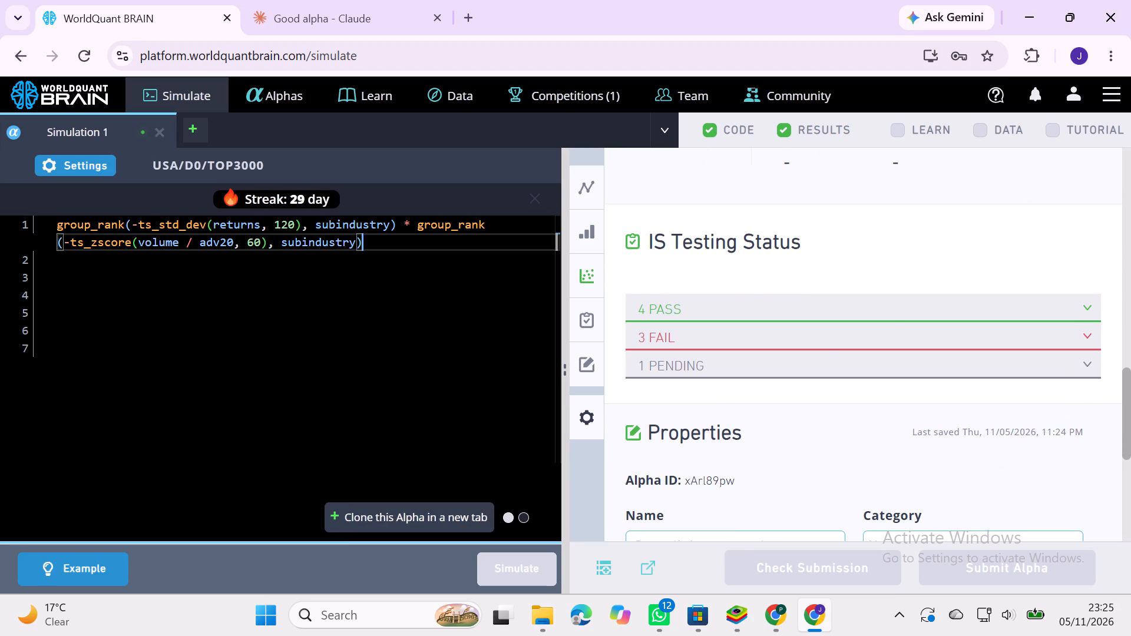
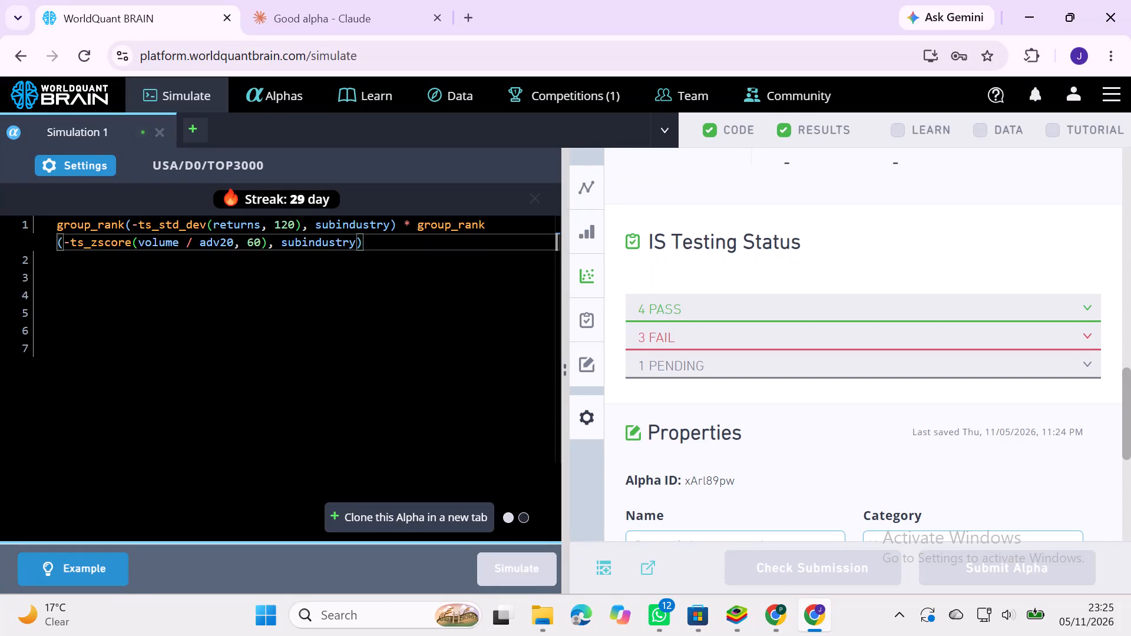
# Append a plus sign and the copied alpha containing ts_rank(est_eps/close,60), industry and - rank(ts_rank(returns,20)), with its settings text, after the current expression.
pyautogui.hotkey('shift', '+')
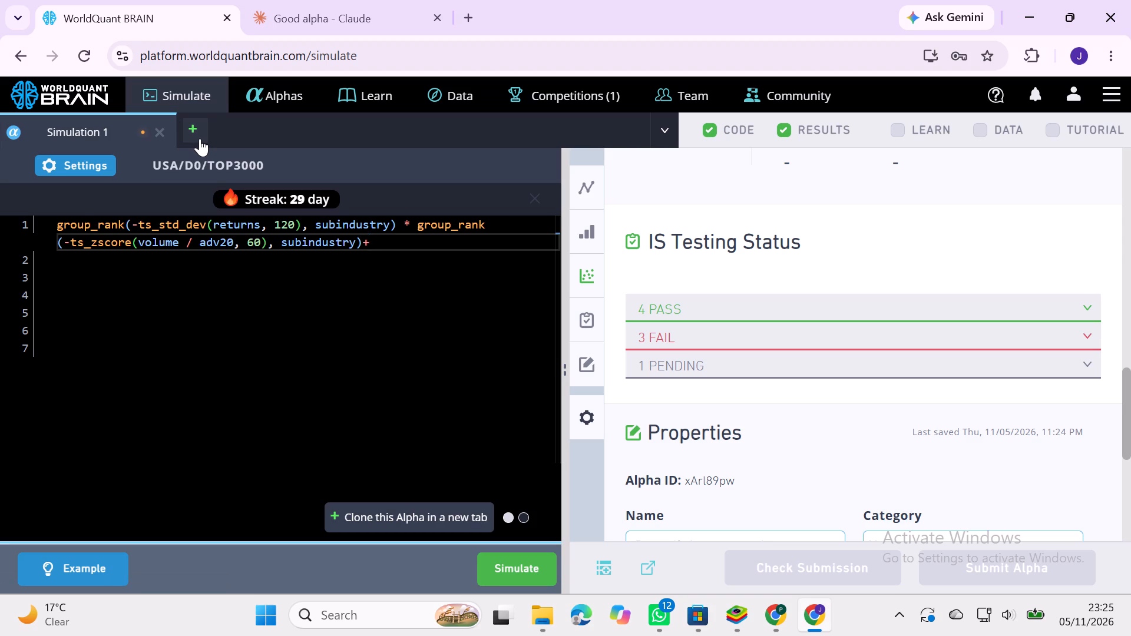
pyautogui.hotkey('ctrl', 'v')
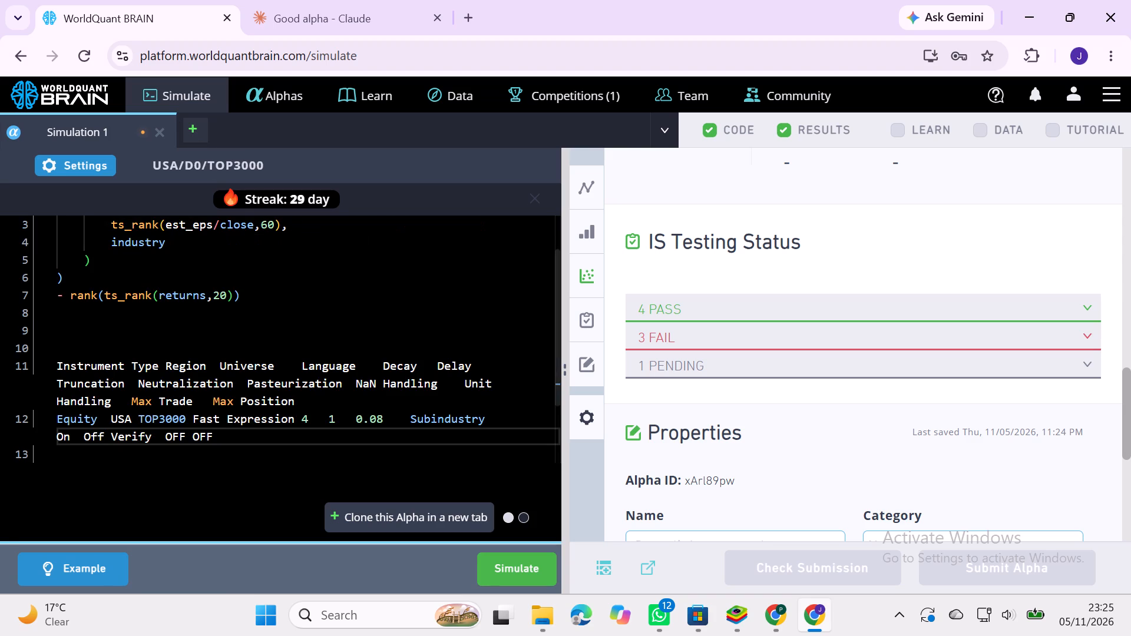
# Delete the pasted settings table text below the alpha expression, from the Instrument Type header row through the Equity USA TOP3000 row.
pyautogui.moveTo(228, 440); pyautogui.dragTo(203, 385)
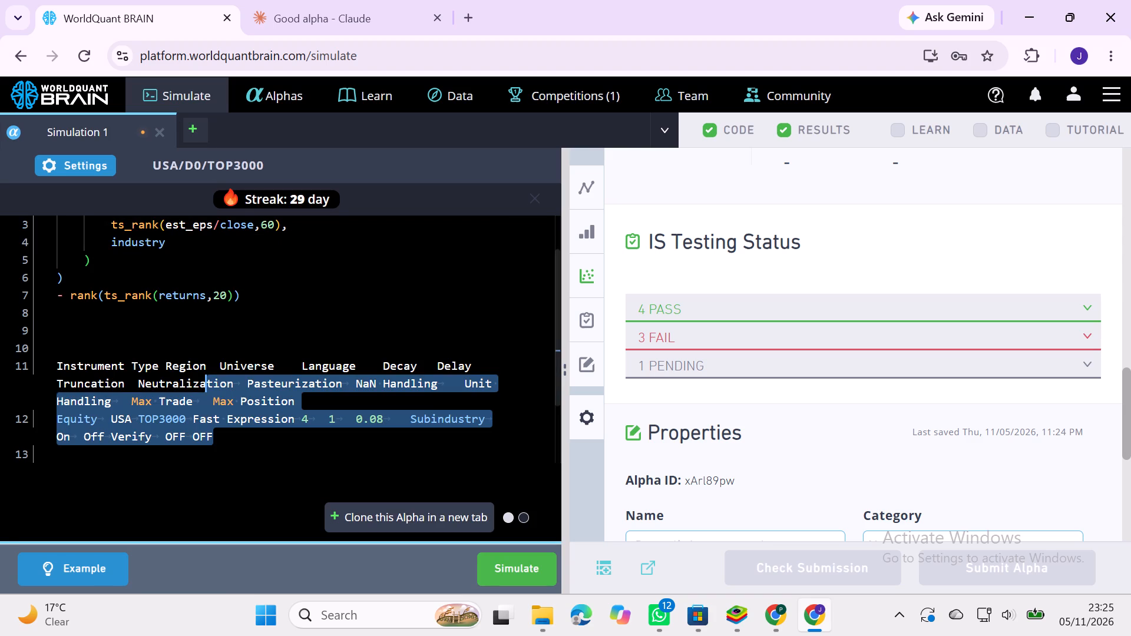
pyautogui.moveTo(203, 385); pyautogui.dragTo(173, 342)
pyautogui.press('BackSpace')
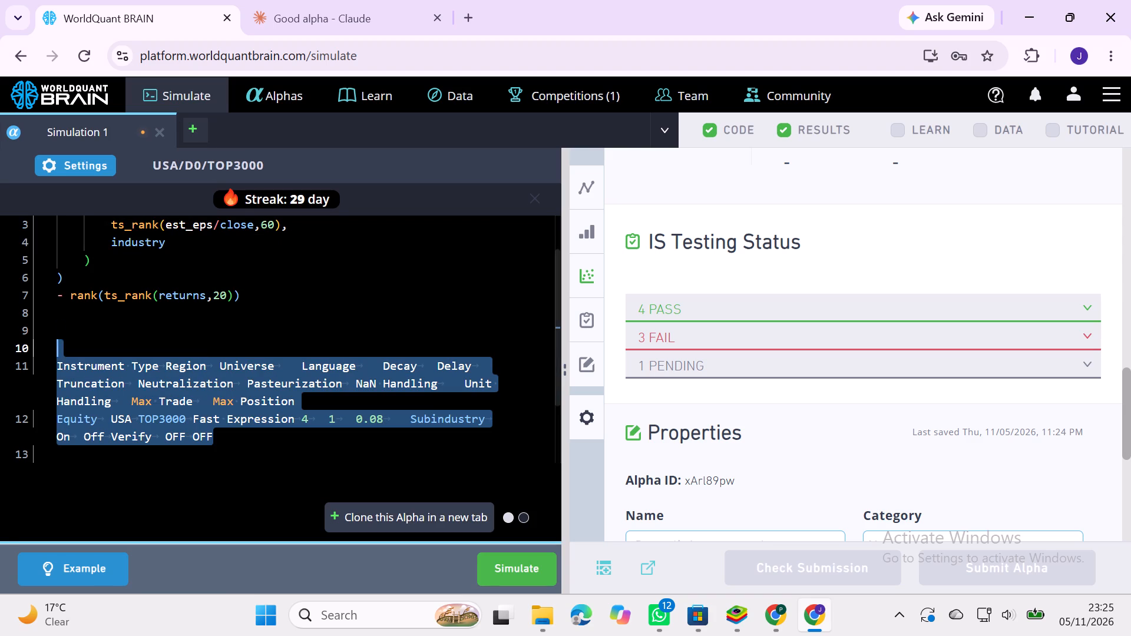
# Set the simulation's delay to 1 and decay to 4, and apply the settings.
pyautogui.click(99, 166)
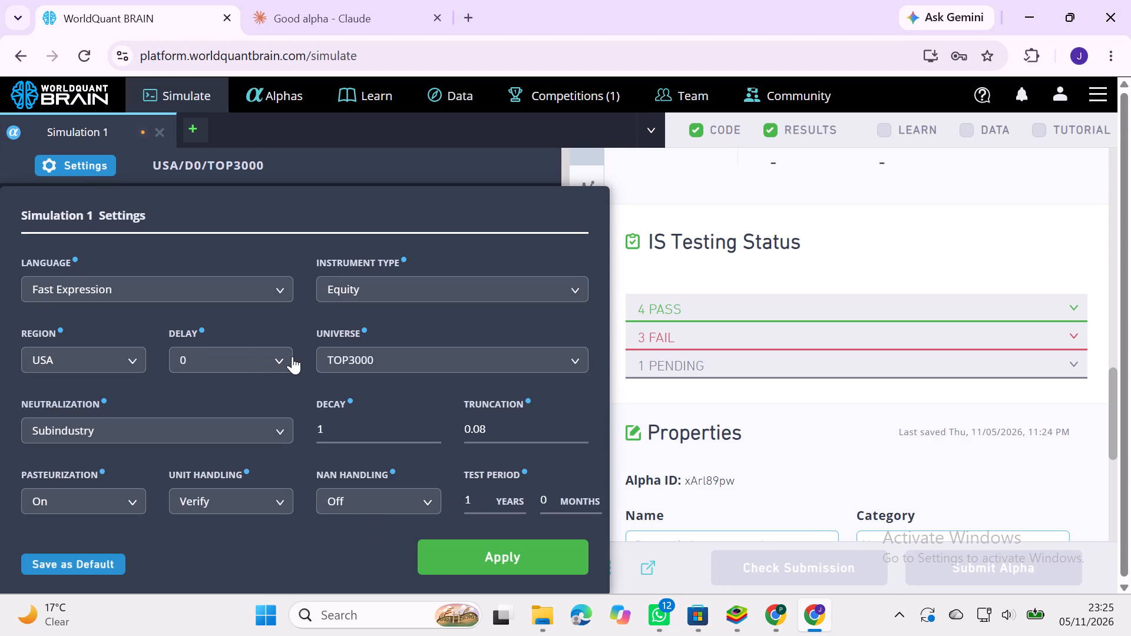
pyautogui.click(282, 360)
pyautogui.click(272, 385)
pyautogui.tripleClick(432, 428)
pyautogui.click(490, 557)
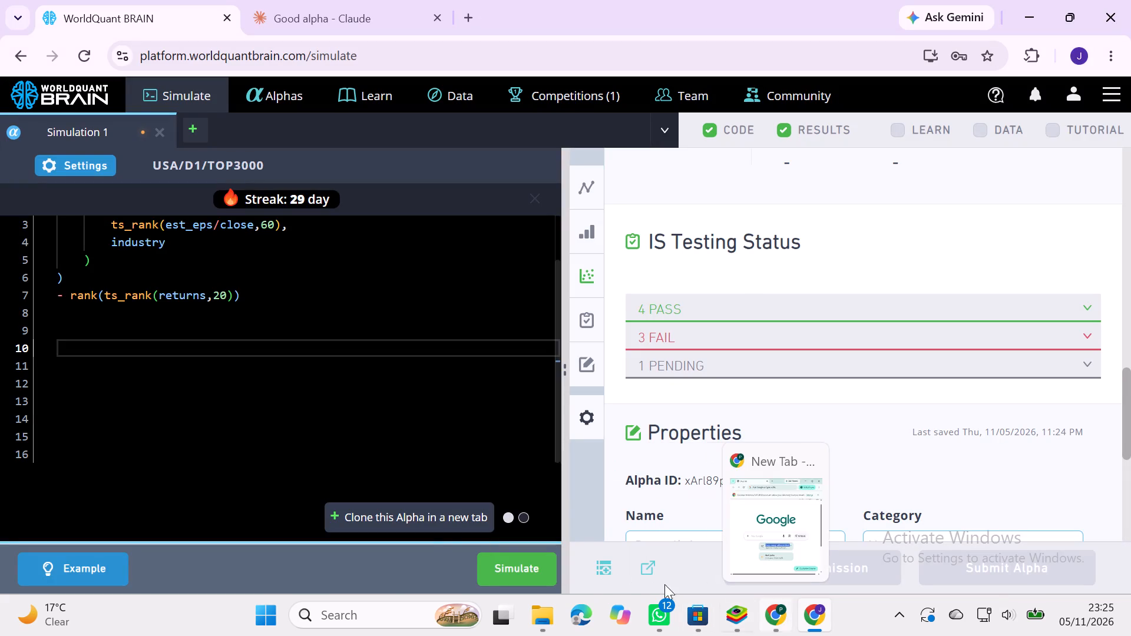
# Run the simulation of the est_eps/close and returns rank expression with the updated settings.
pyautogui.click(514, 566)
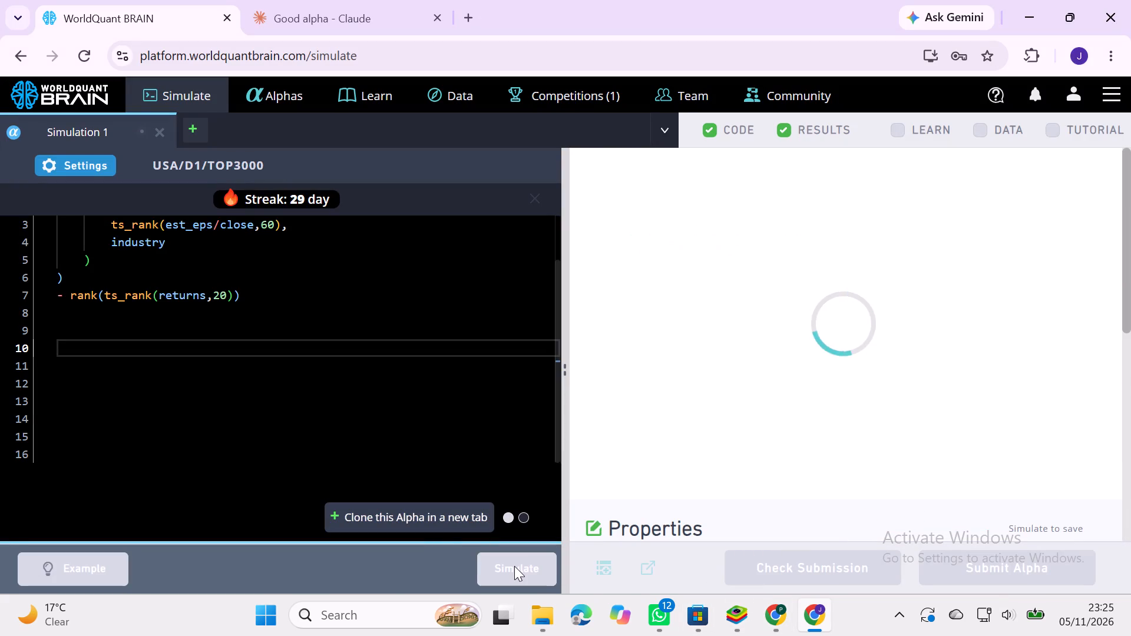
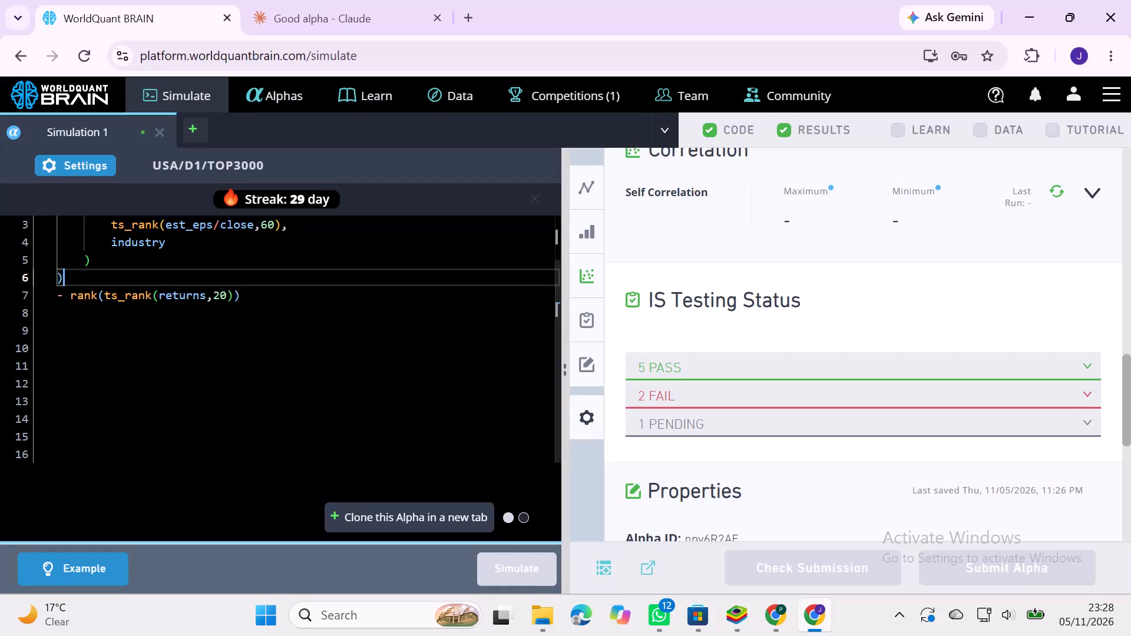
# Add the copied rank(0.40*ts_rank(operating_income/cap,252)+0.30*ts_rank(ebitda/enterprise_value,252)-0.30*ts_rank(ts_delta(close,8),40)) alpha text with a plus sign after the returns rank term on line 7.
pyautogui.click(253, 291)
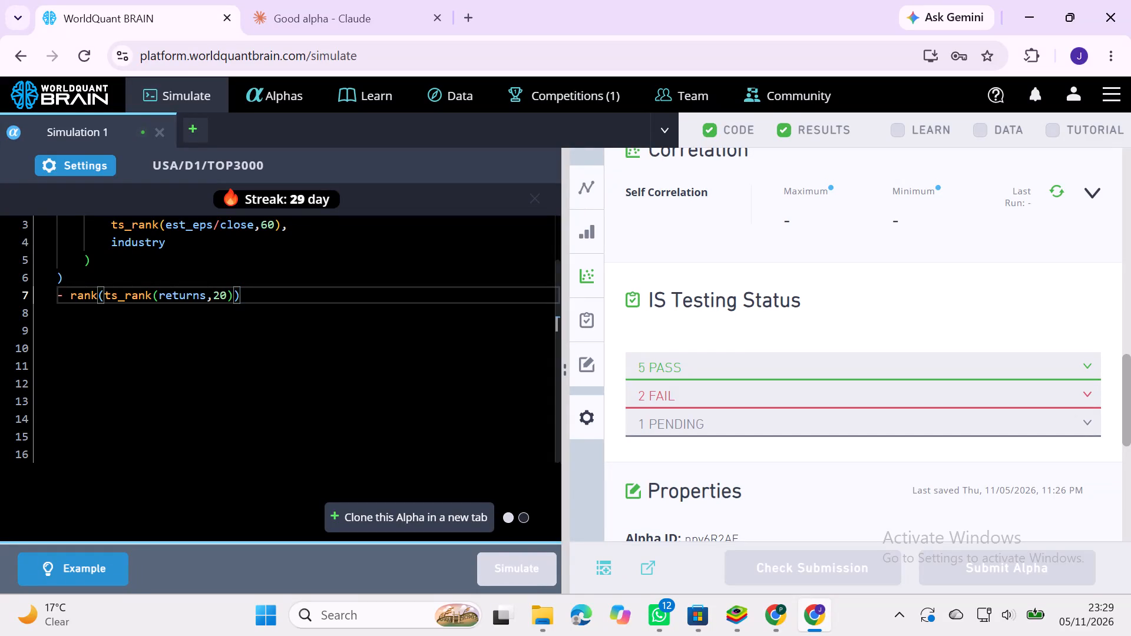
pyautogui.hotkey('shift', '+')
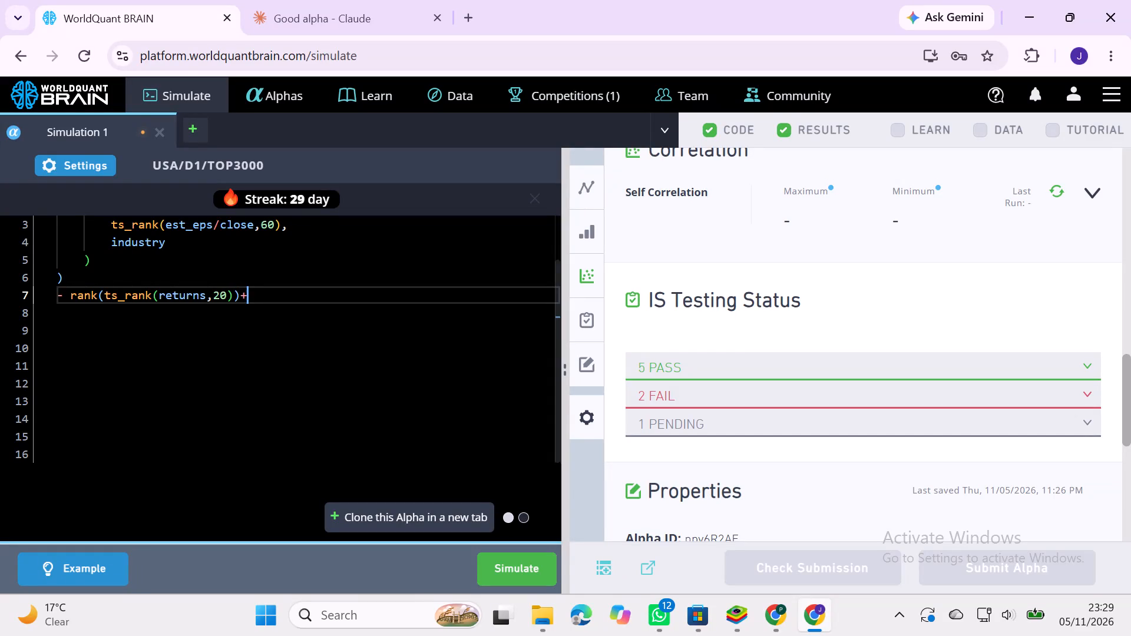
pyautogui.hotkey('ctrl', 'v')
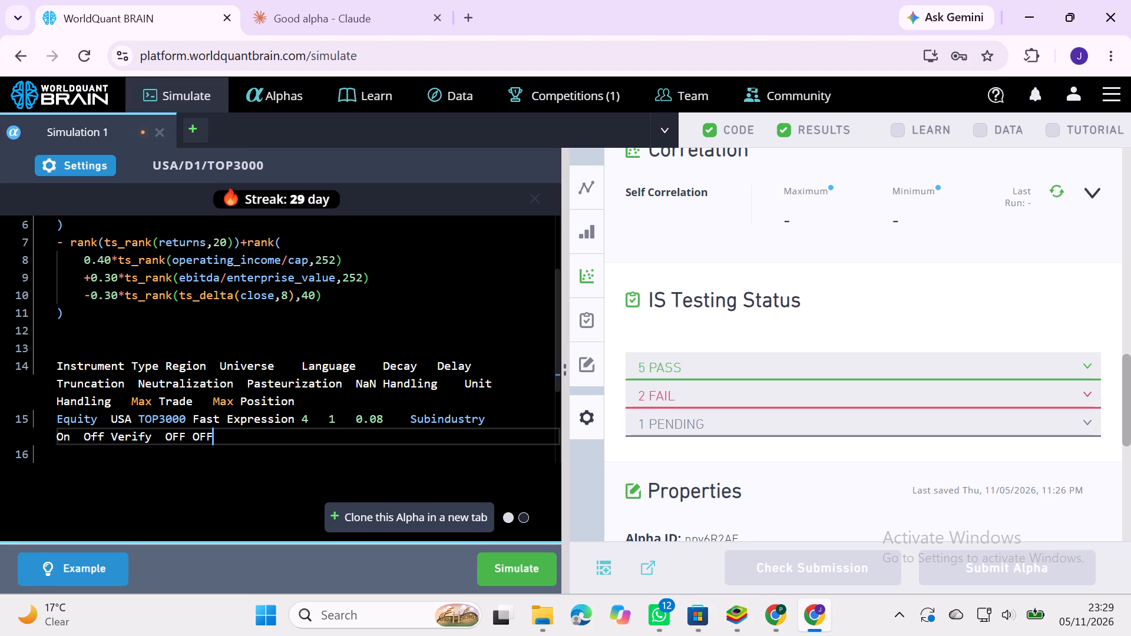
# Delete the pasted settings table text below the combined expression, from the Instrument Type header through the Equity USA TOP3000 row.
pyautogui.moveTo(212, 437); pyautogui.dragTo(124, 352)
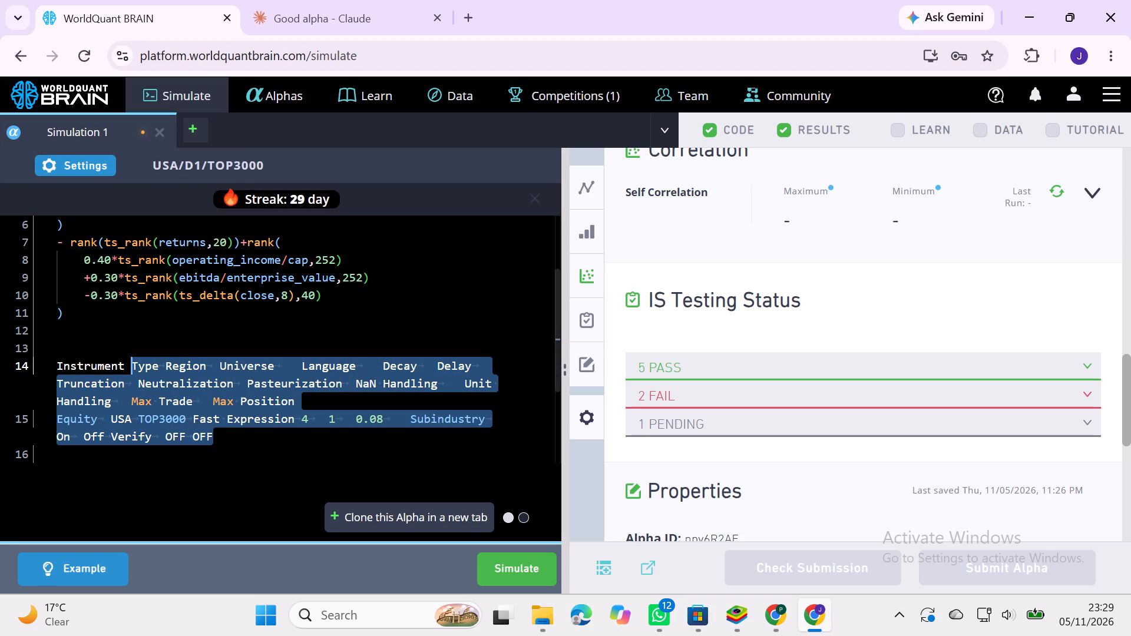
pyautogui.moveTo(124, 352); pyautogui.dragTo(72, 341)
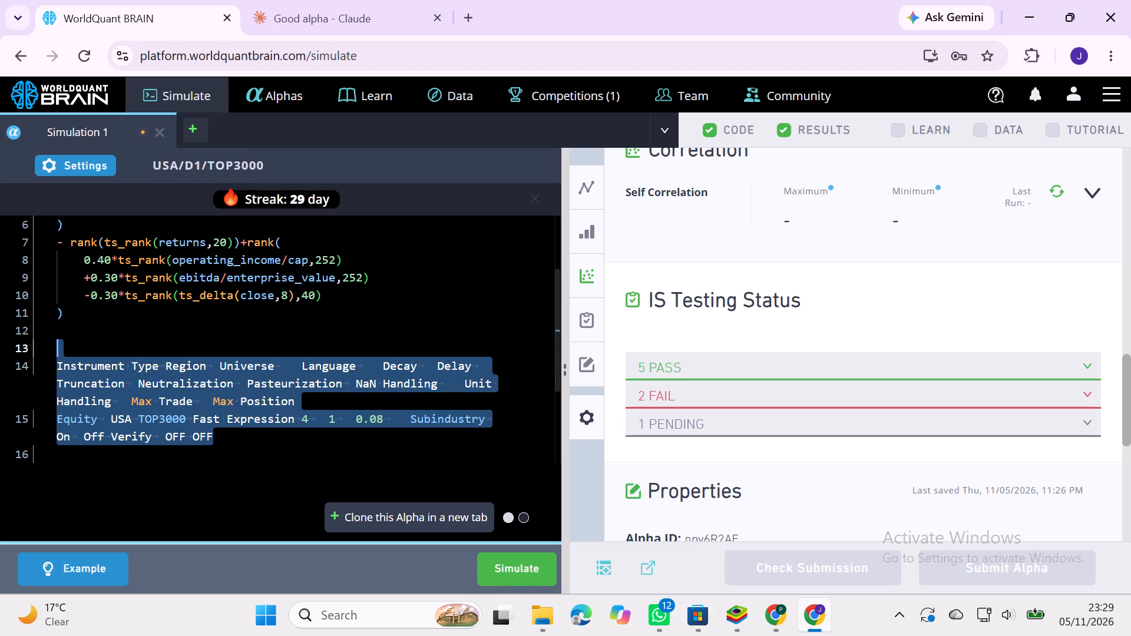
pyautogui.press('BackSpace')
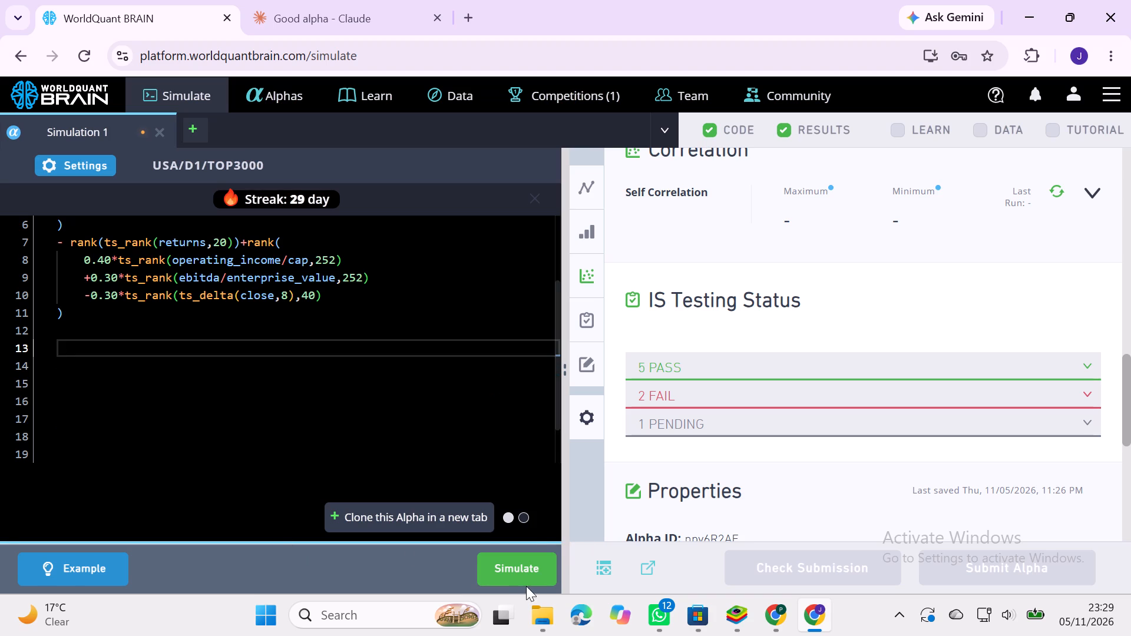
# Run the simulation of the combined est_eps/close, returns and operating_income/cap rank expression.
pyautogui.click(524, 577)
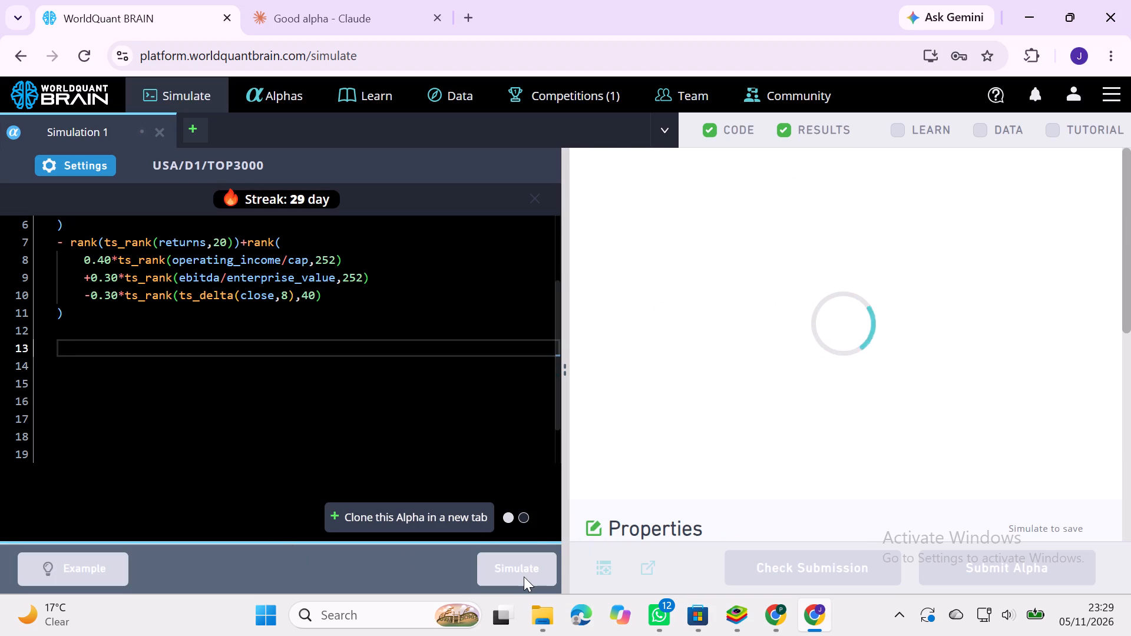
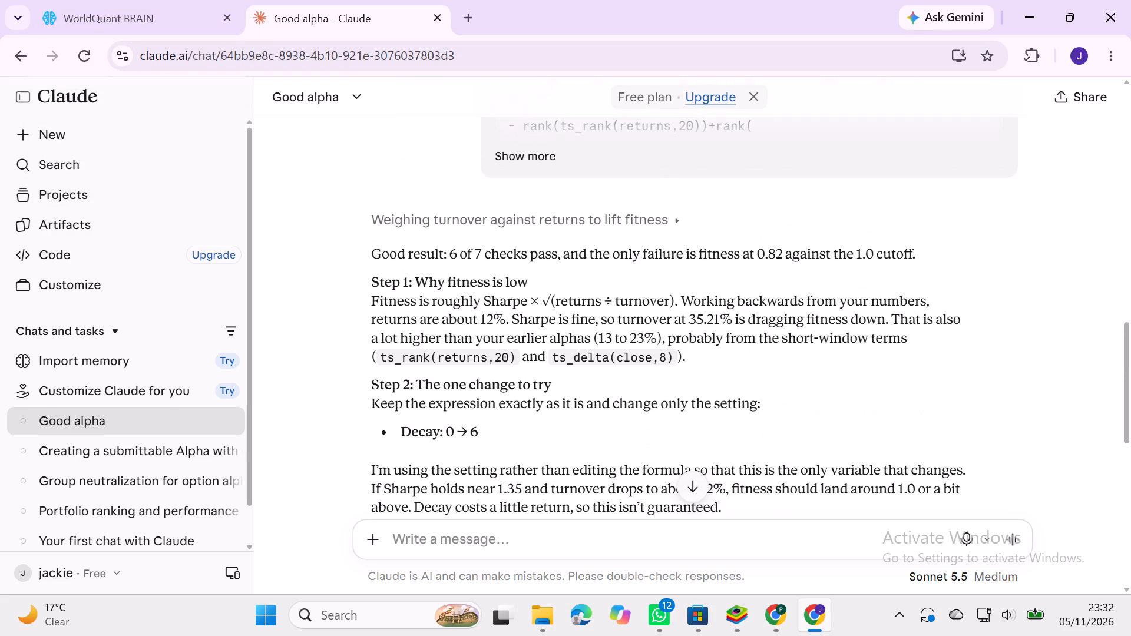
# Back in WorldQuant BRAIN, set the Decay of Simulation 1 to 5 and apply the settings.
pyautogui.click(85, 27)
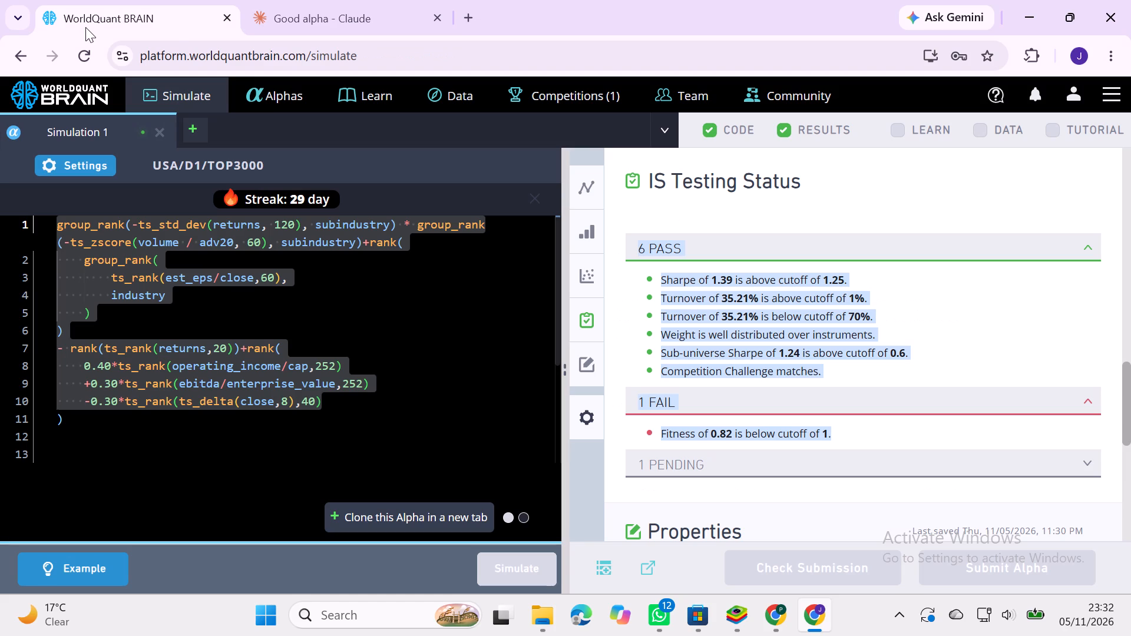
pyautogui.click(97, 160)
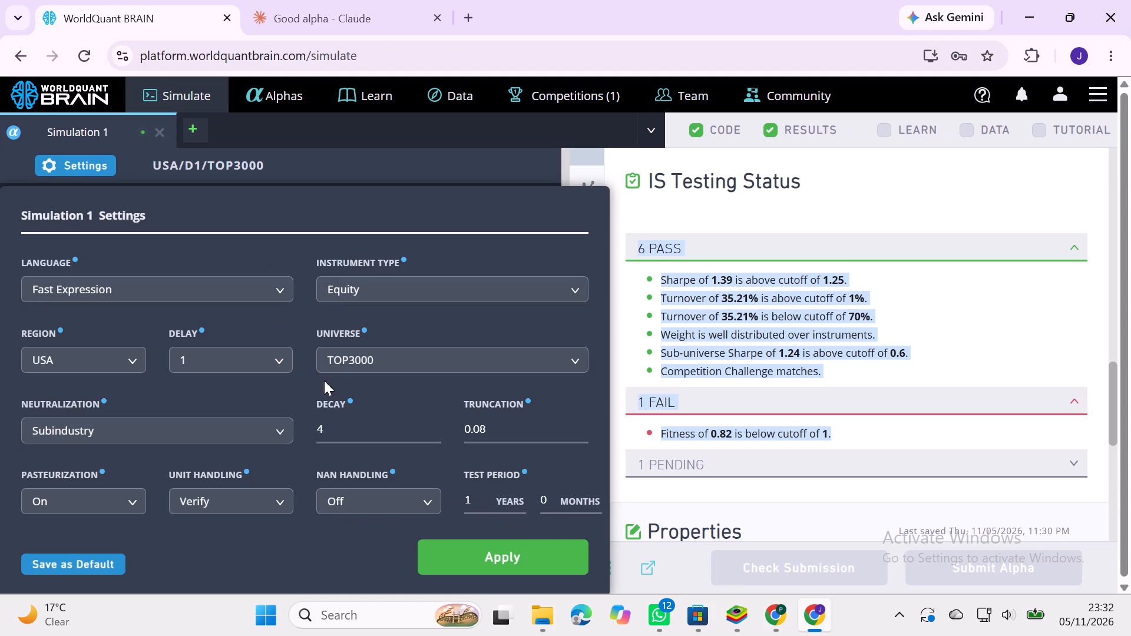
pyautogui.doubleClick(432, 426)
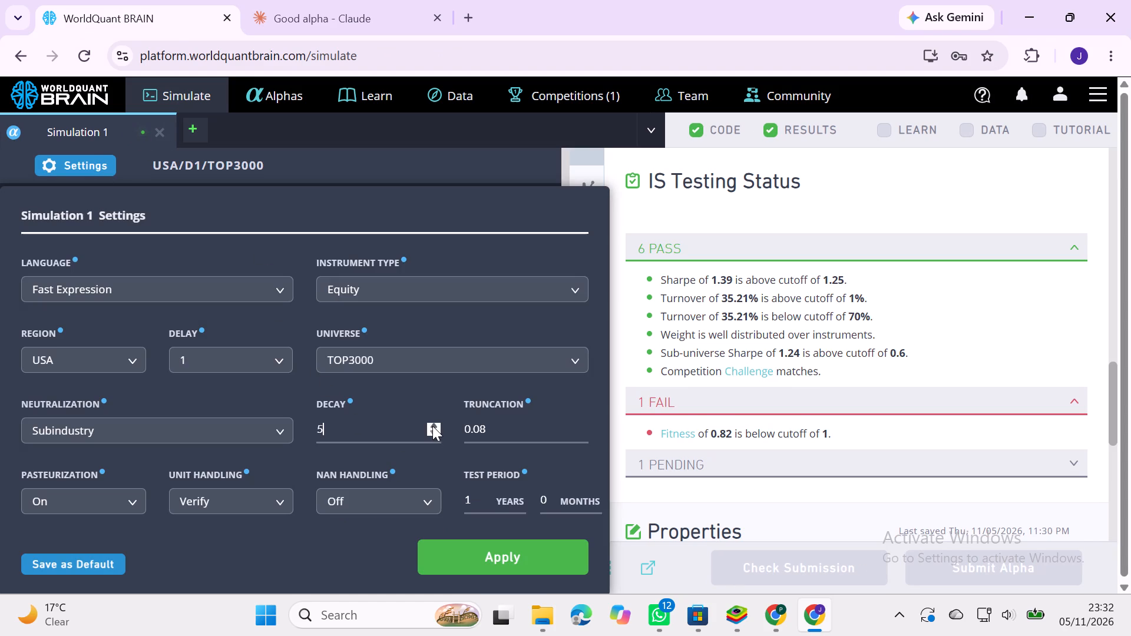
pyautogui.click(502, 565)
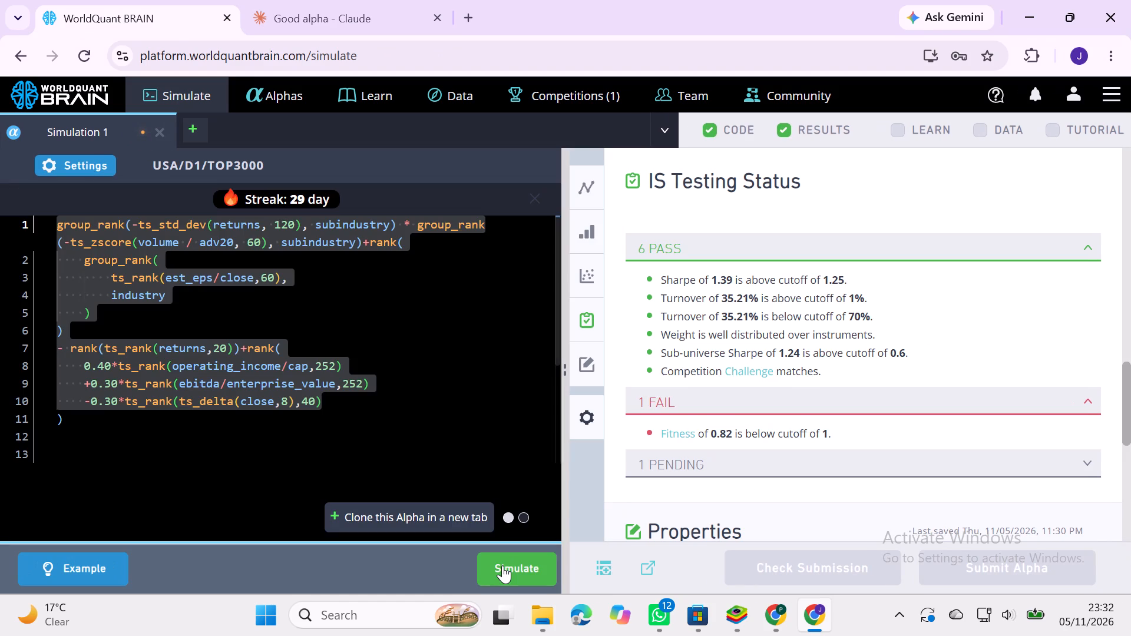
# Run the simulation of the combined expression with the changed decay setting.
pyautogui.click(502, 565)
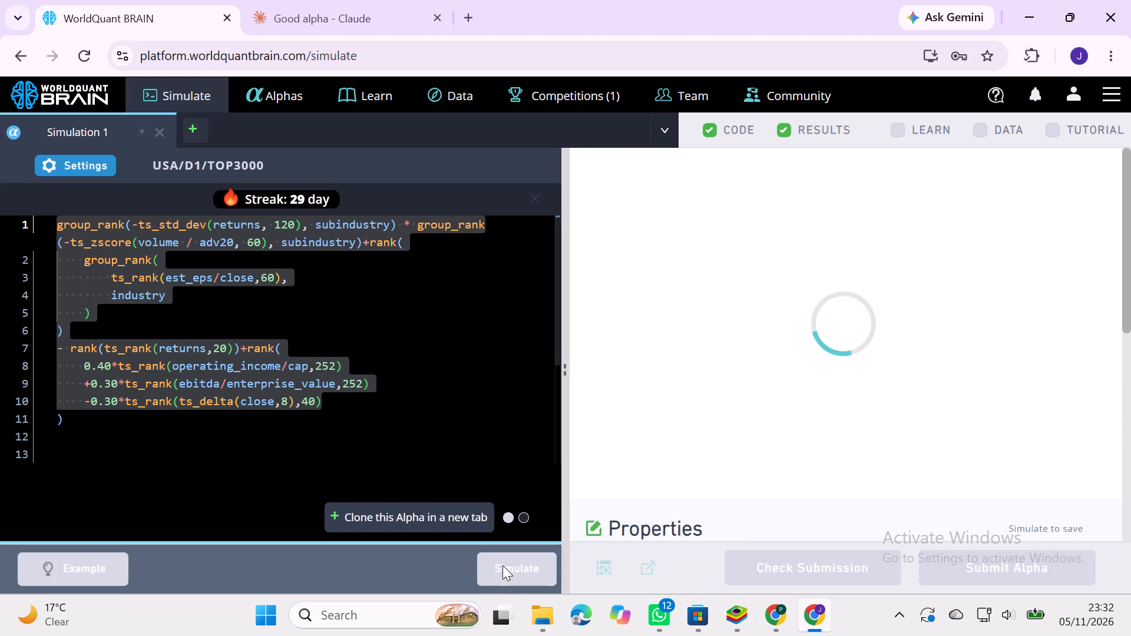
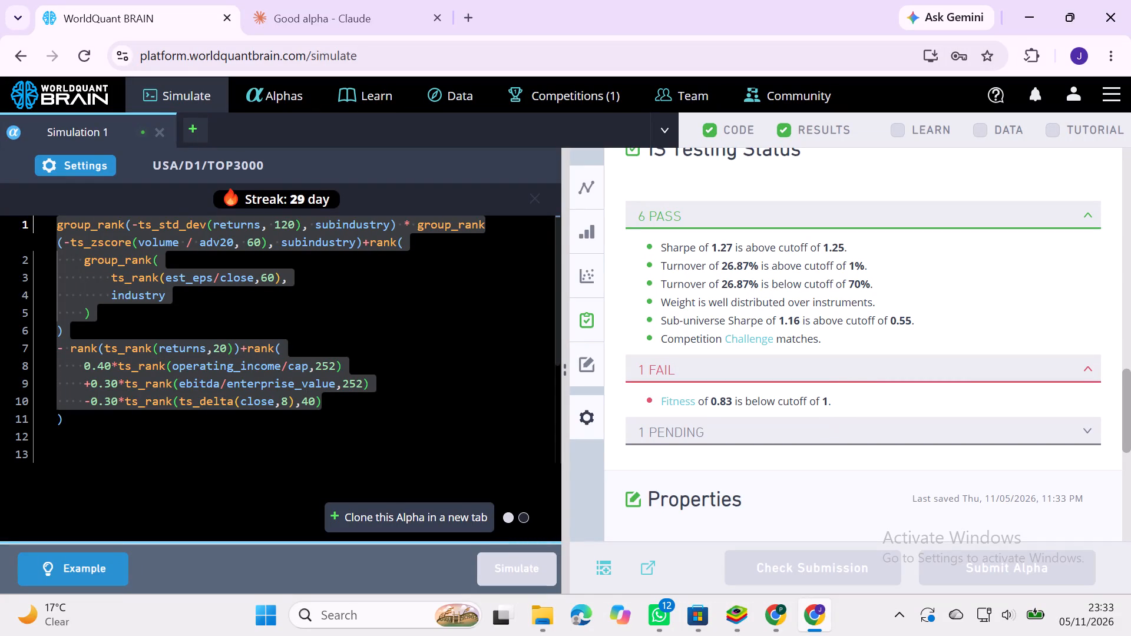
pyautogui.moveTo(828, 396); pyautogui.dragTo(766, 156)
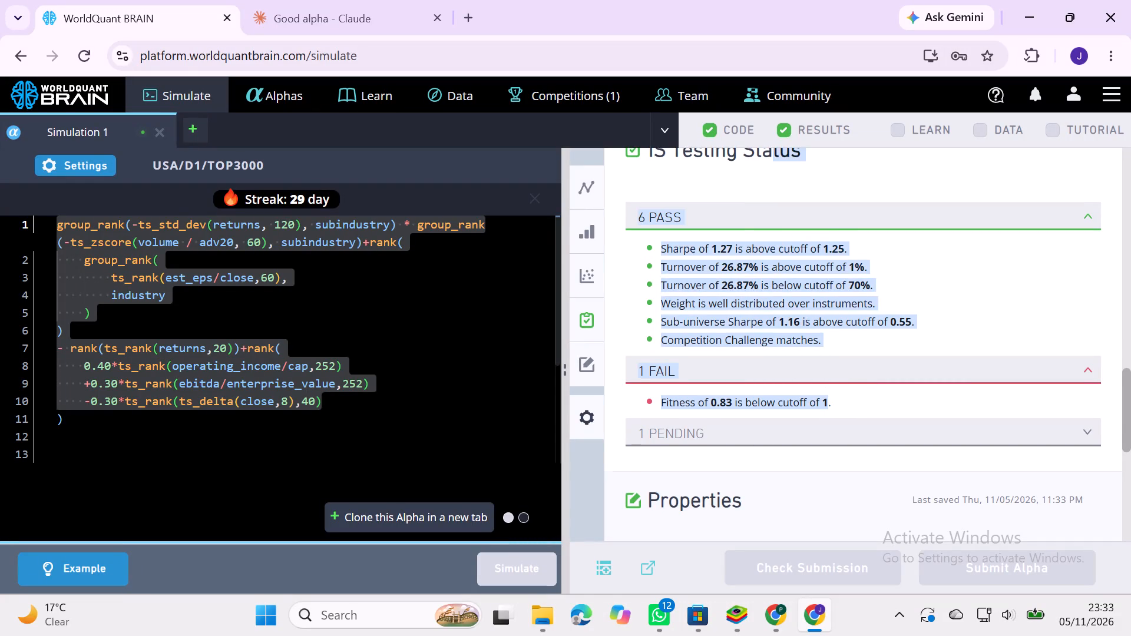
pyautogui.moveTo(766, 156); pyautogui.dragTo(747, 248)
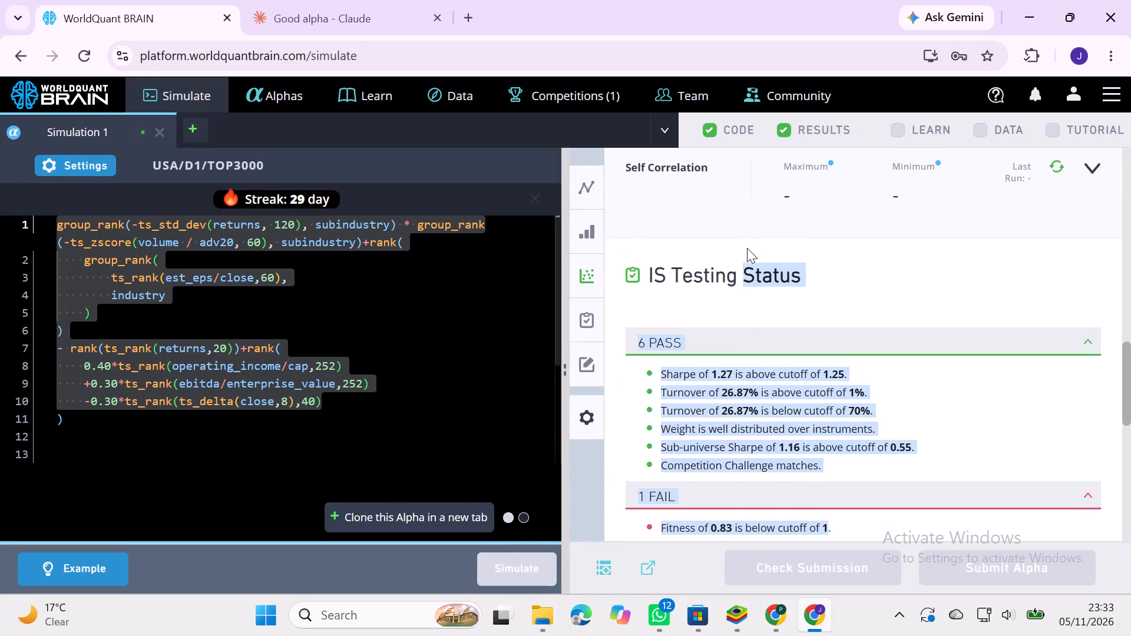
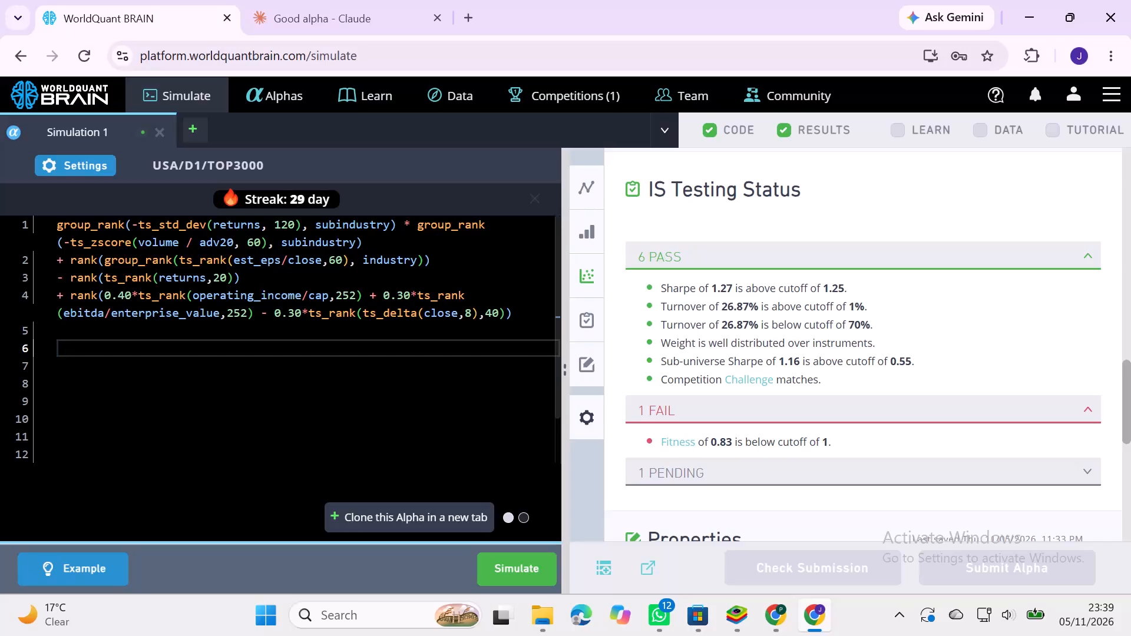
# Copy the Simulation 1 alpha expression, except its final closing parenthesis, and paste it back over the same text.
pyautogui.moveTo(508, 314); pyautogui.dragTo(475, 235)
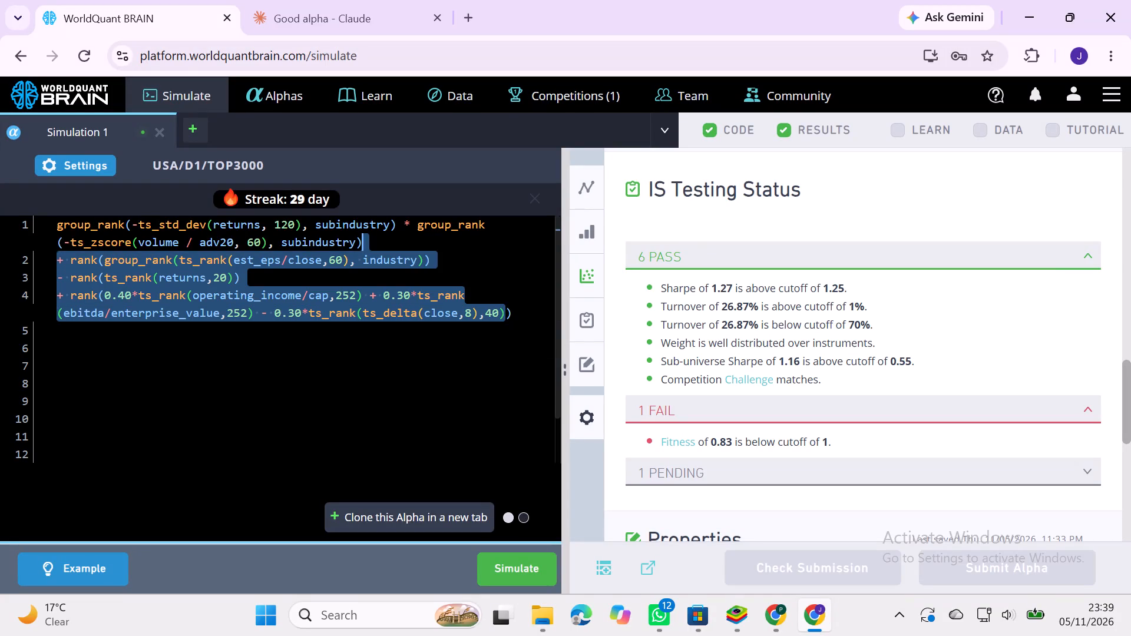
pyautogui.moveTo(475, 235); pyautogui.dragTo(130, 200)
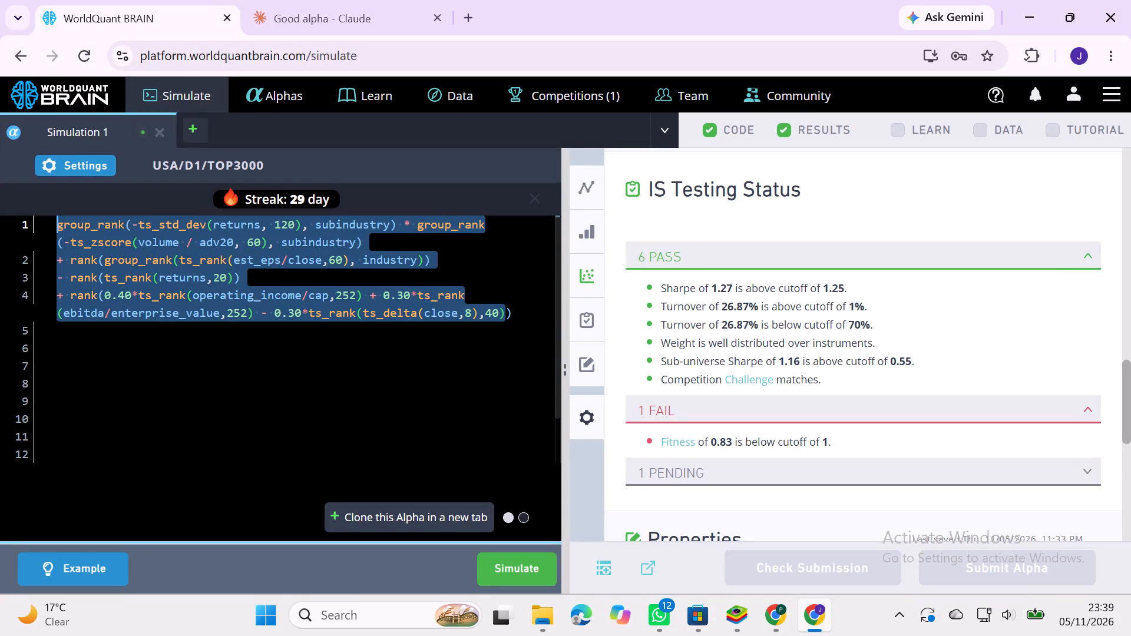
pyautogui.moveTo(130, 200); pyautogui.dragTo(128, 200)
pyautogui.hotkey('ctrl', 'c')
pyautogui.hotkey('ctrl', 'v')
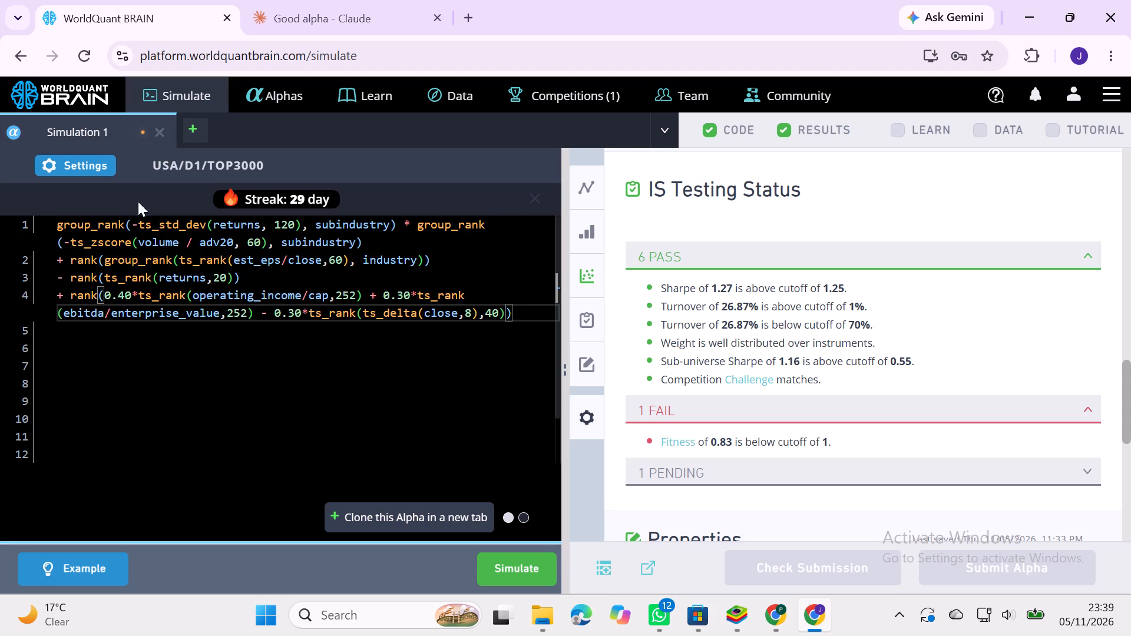
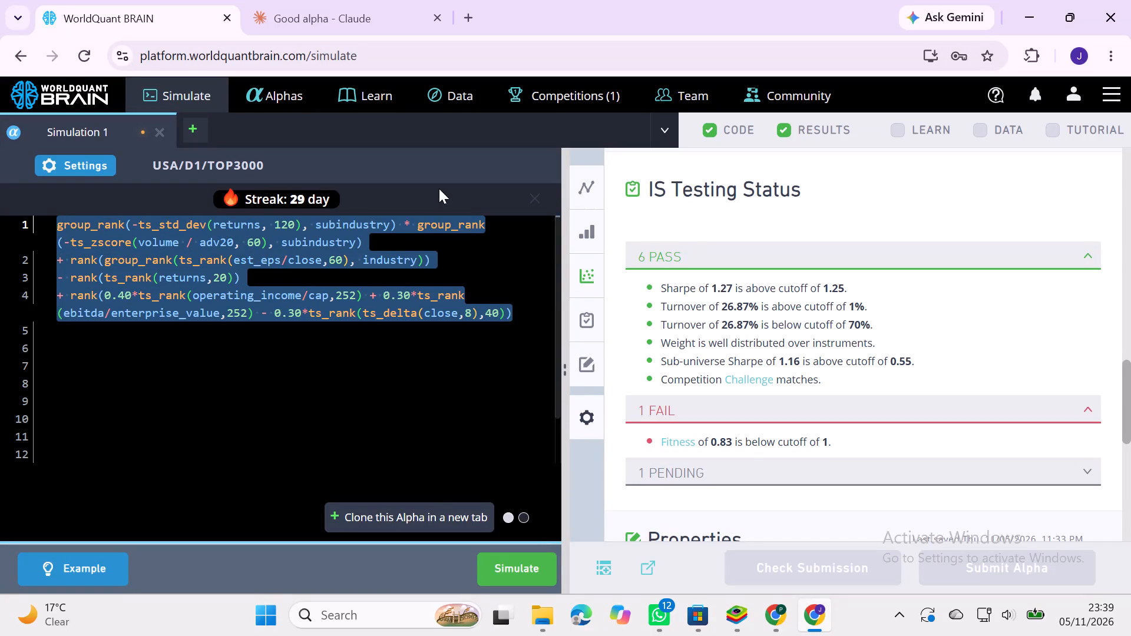
# Replace the Simulation 1 code with the copied alpha ending in "- rank(ts_rank(returns,20))", removing the pasted settings table text below it.
pyautogui.hotkey('ctrl', 'v')
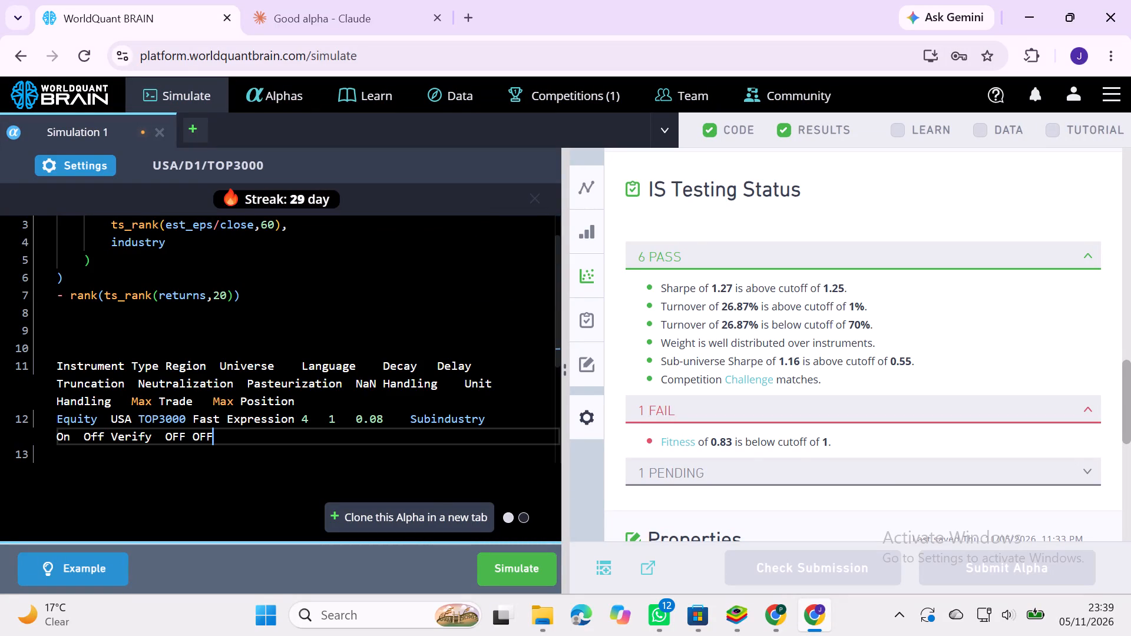
pyautogui.moveTo(224, 445); pyautogui.dragTo(106, 338)
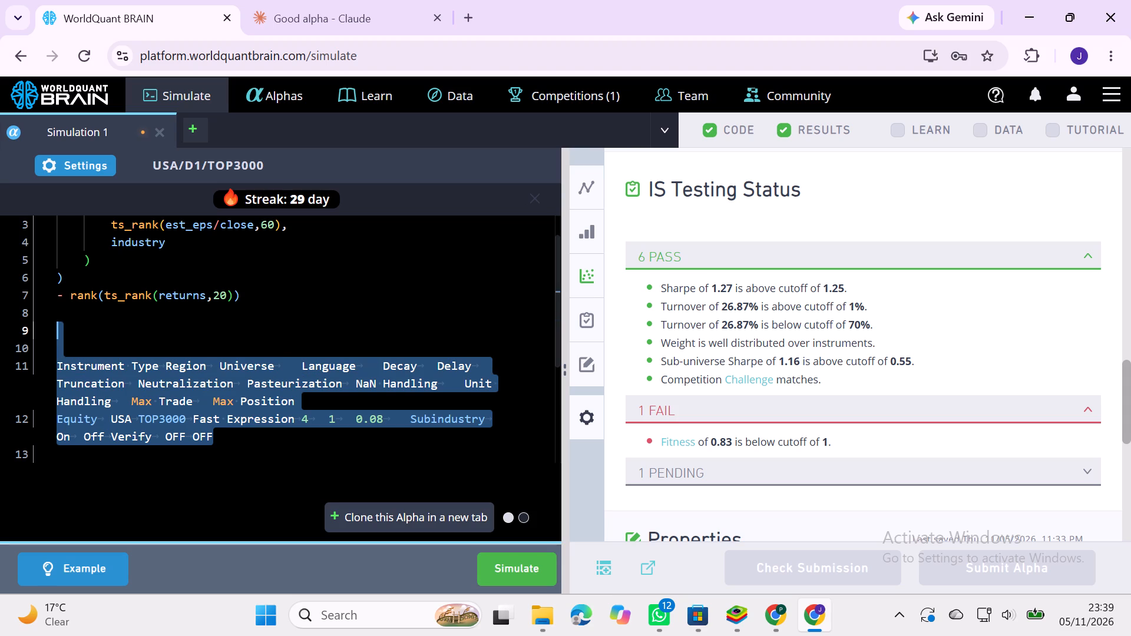
pyautogui.moveTo(106, 338); pyautogui.dragTo(87, 322)
pyautogui.press('BackSpace')
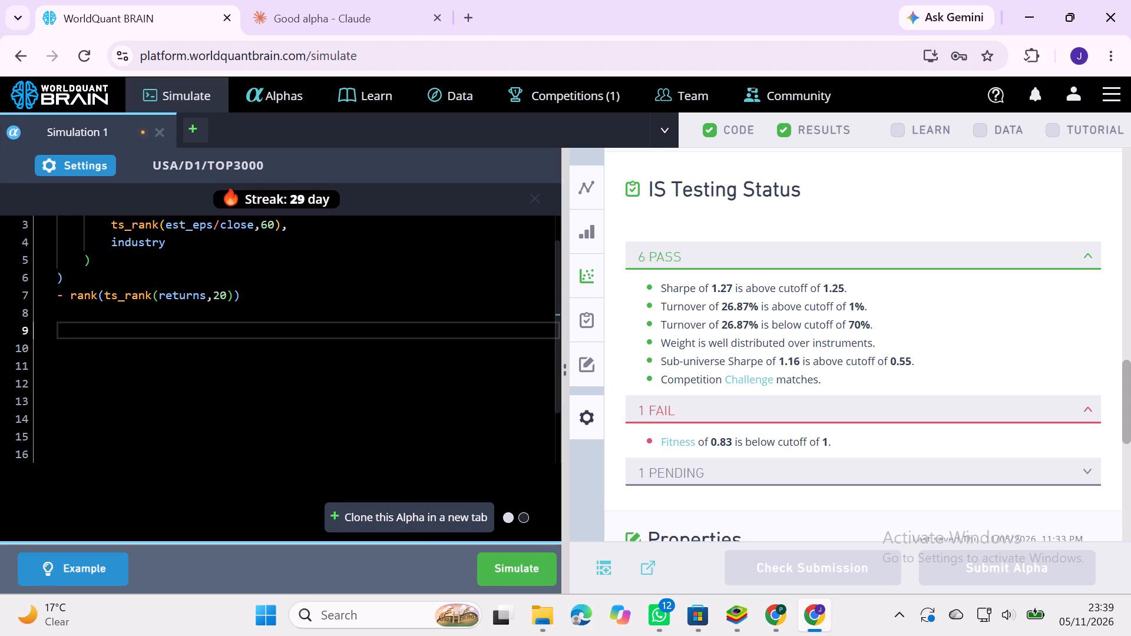
# Set Simulation 1's decay to 4 and simulate the alpha with the applied settings.
pyautogui.click(84, 164)
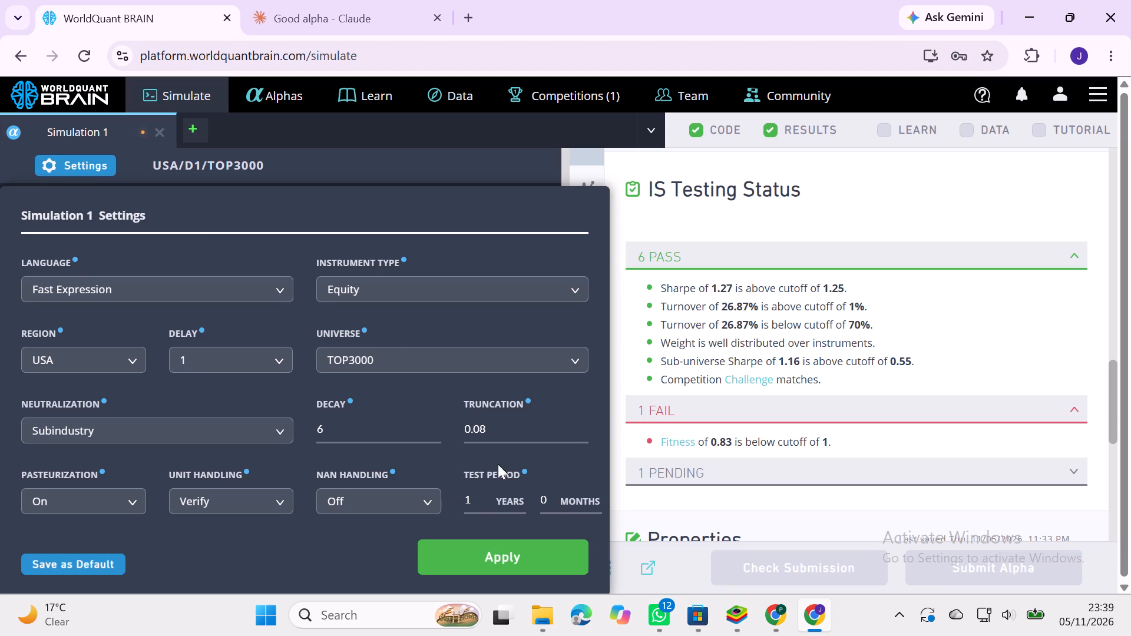
pyautogui.click(434, 438)
pyautogui.doubleClick(431, 432)
pyautogui.click(501, 564)
pyautogui.click(508, 571)
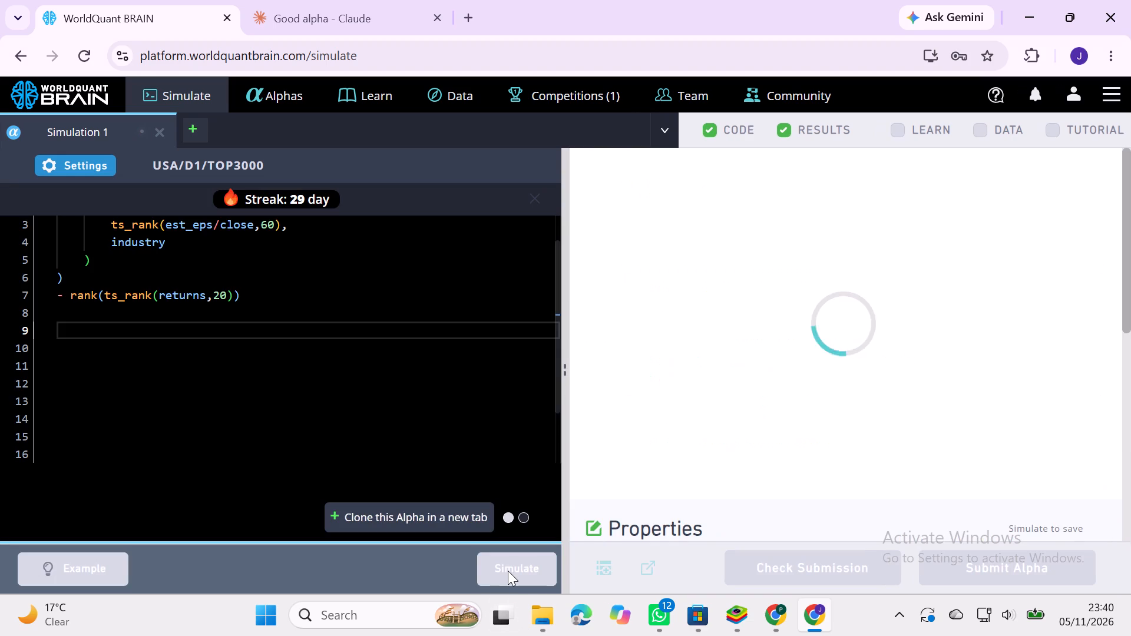
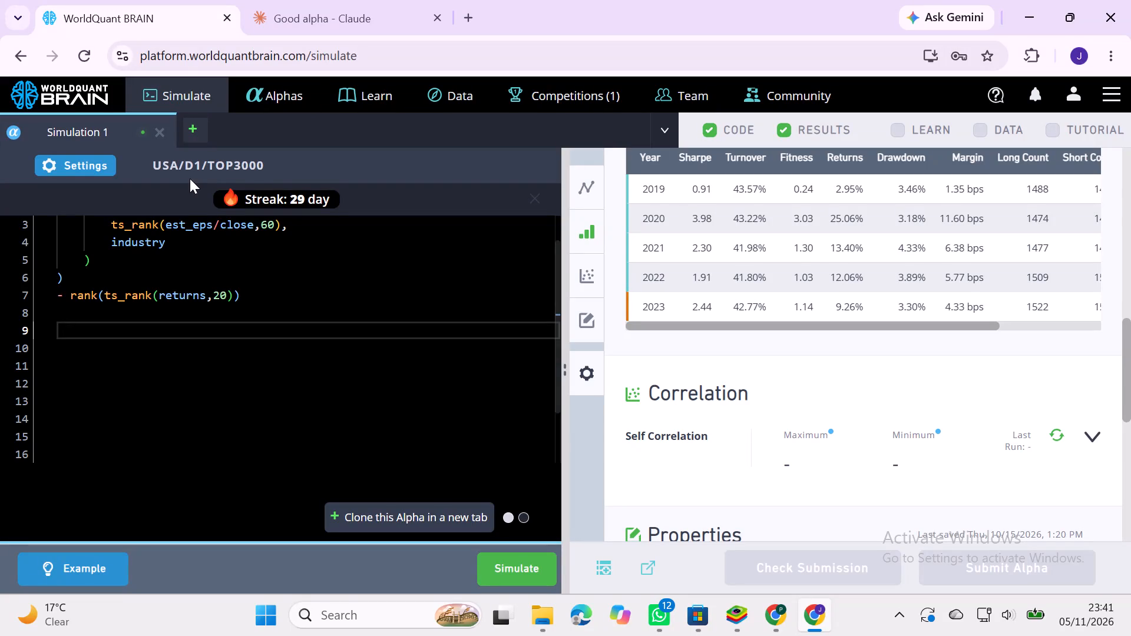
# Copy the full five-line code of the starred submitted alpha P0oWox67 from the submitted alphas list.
pyautogui.click(284, 110)
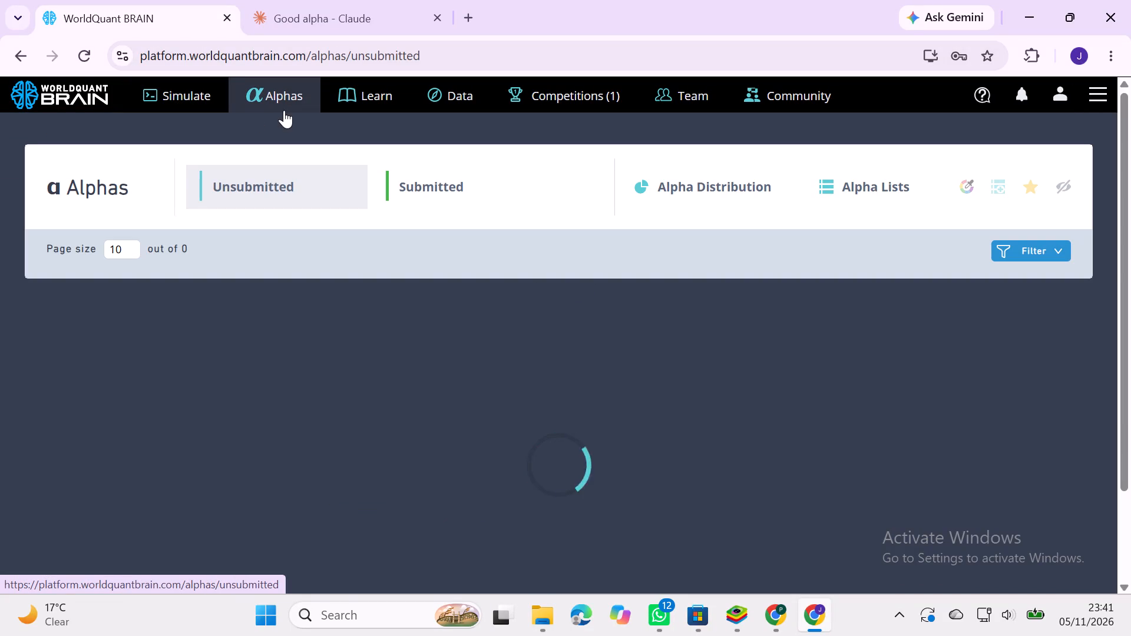
pyautogui.click(472, 206)
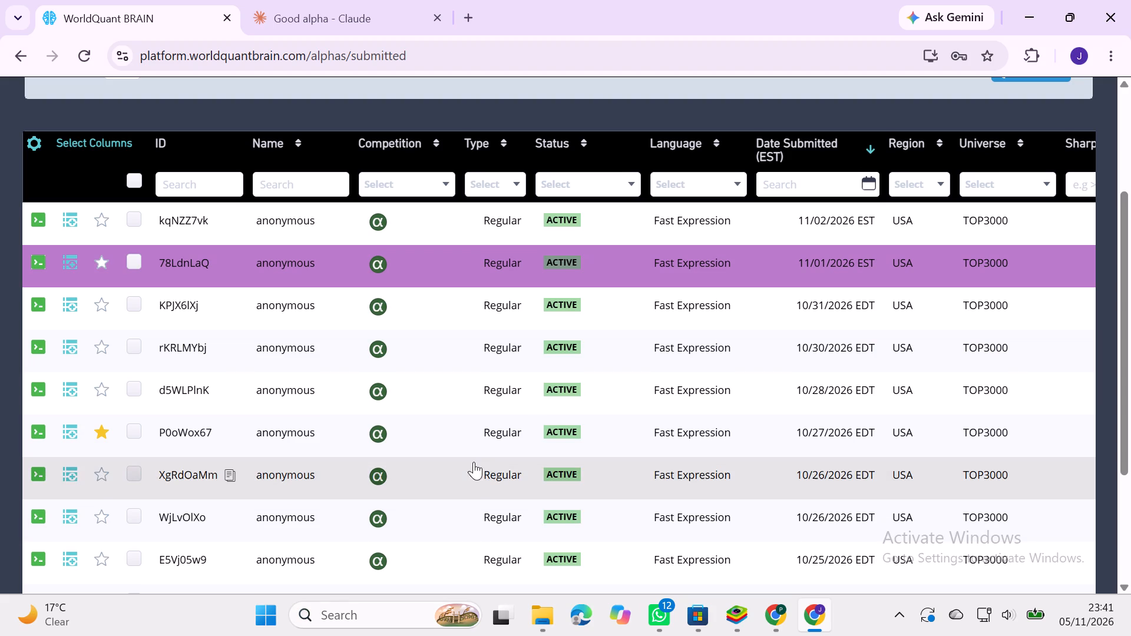
pyautogui.click(519, 430)
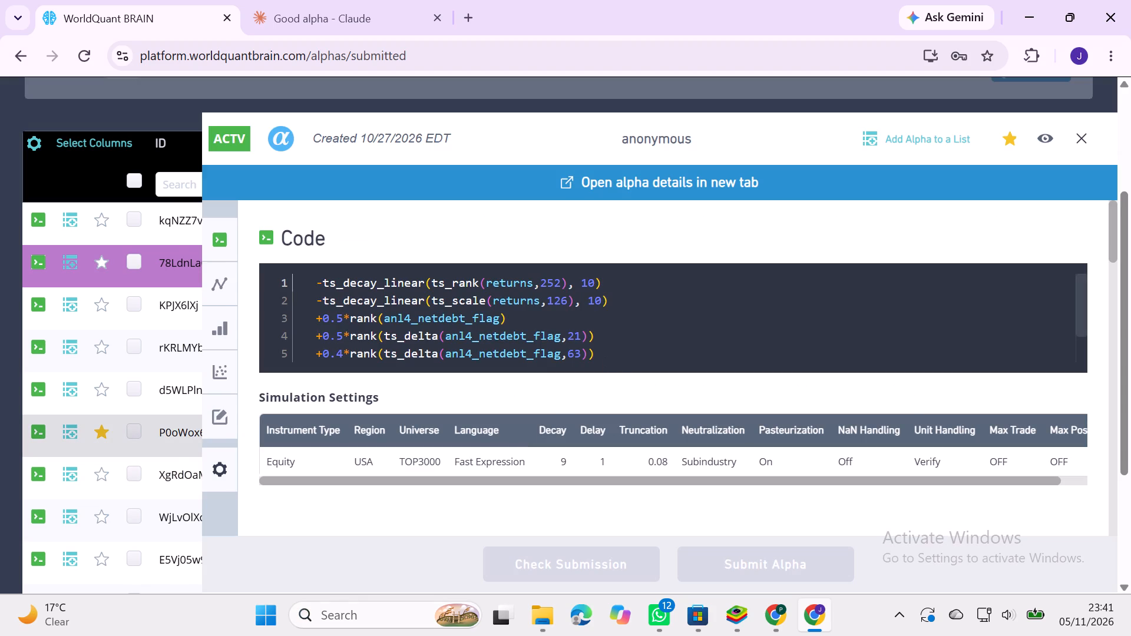
pyautogui.moveTo(597, 351); pyautogui.dragTo(598, 367)
pyautogui.moveTo(598, 367); pyautogui.dragTo(599, 369)
pyautogui.click(649, 352)
pyautogui.moveTo(593, 354); pyautogui.dragTo(591, 340)
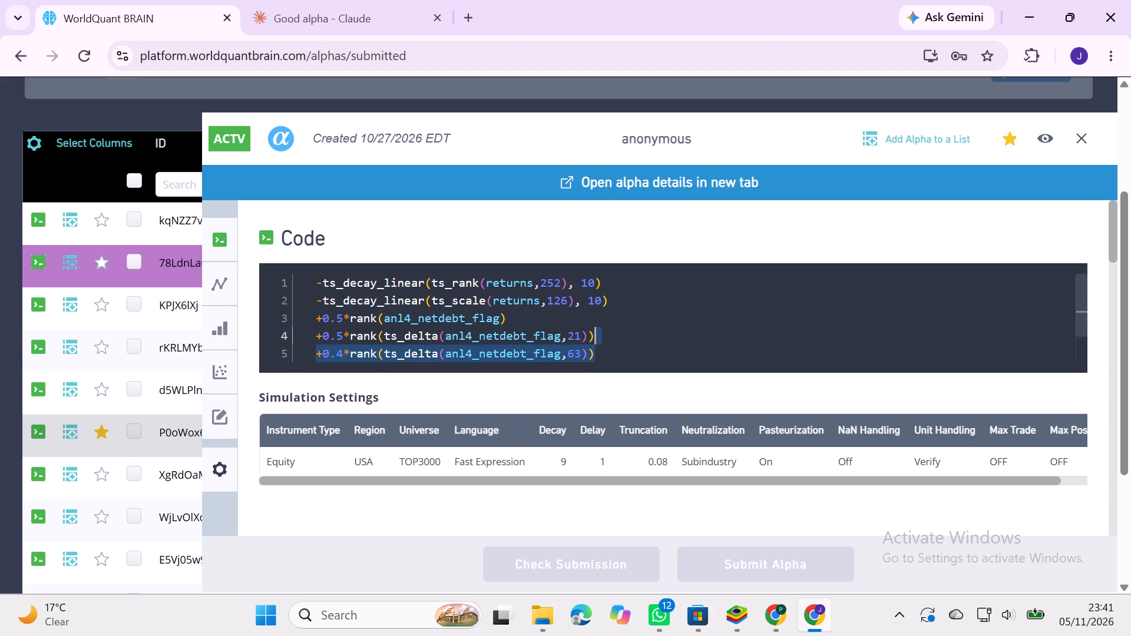
pyautogui.moveTo(591, 340); pyautogui.dragTo(509, 277)
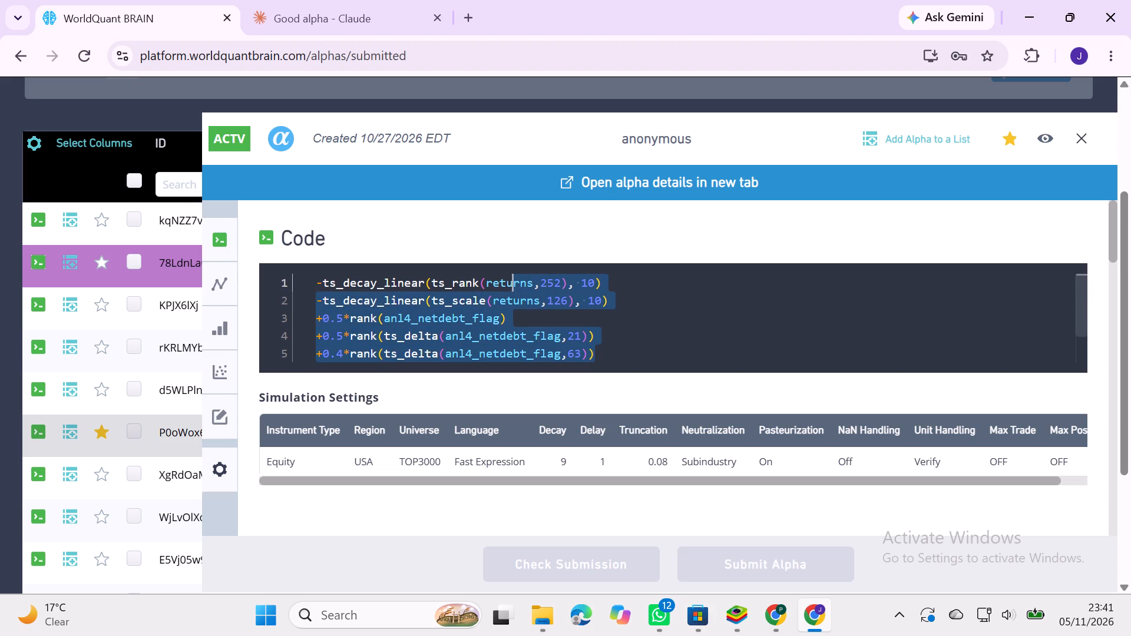
pyautogui.moveTo(509, 277); pyautogui.dragTo(447, 264)
pyautogui.moveTo(447, 264); pyautogui.dragTo(402, 256)
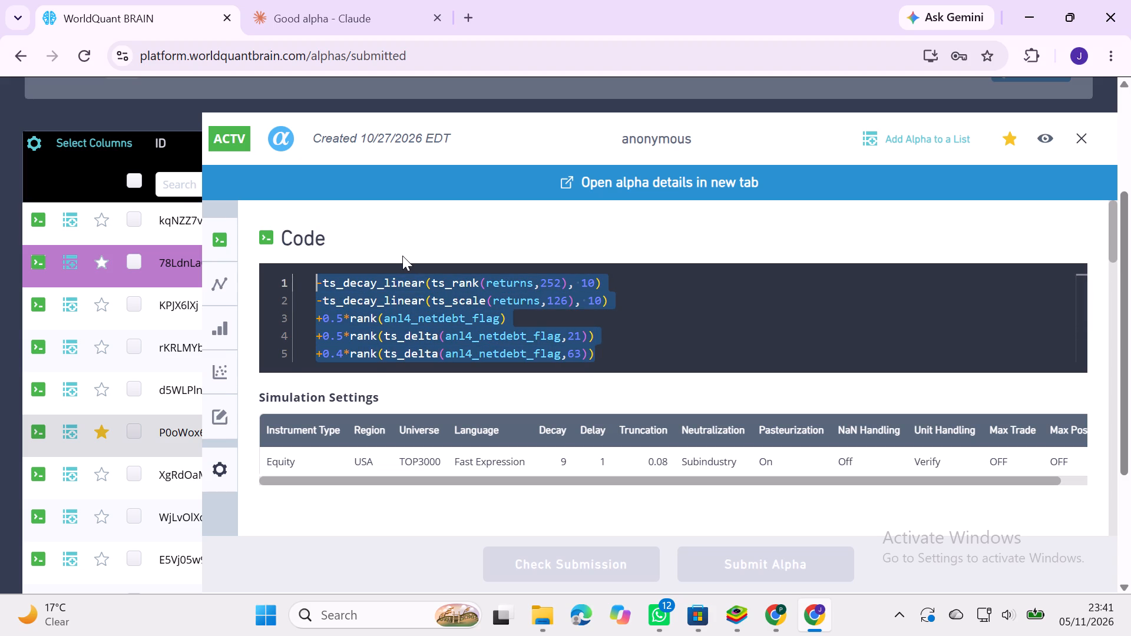
pyautogui.hotkey('ctrl', 'c')
# Append "+" and the copied alpha code after "- rank(ts_rank(returns,20))" in Simulation 1, and simulate the combined expression.
pyautogui.click(16, 65)
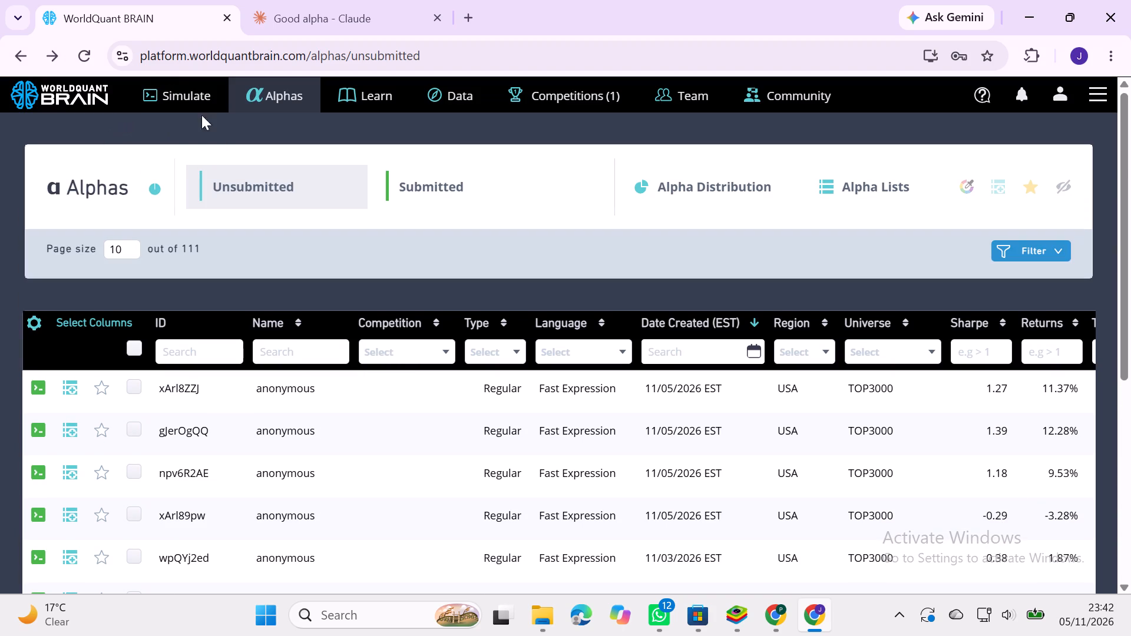
pyautogui.click(173, 102)
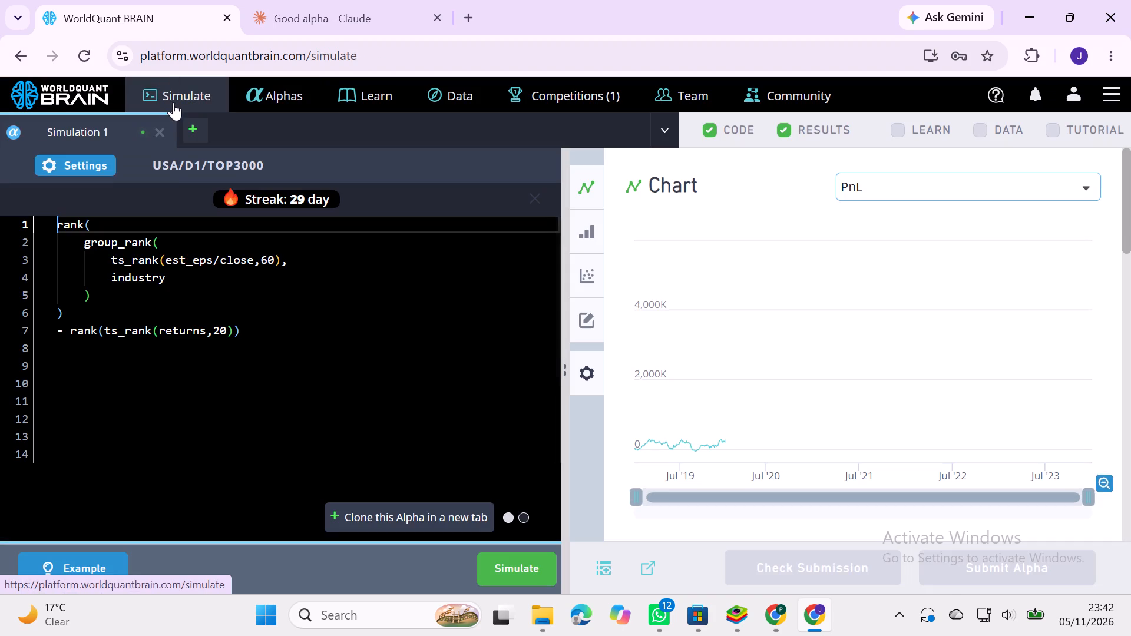
pyautogui.click(242, 327)
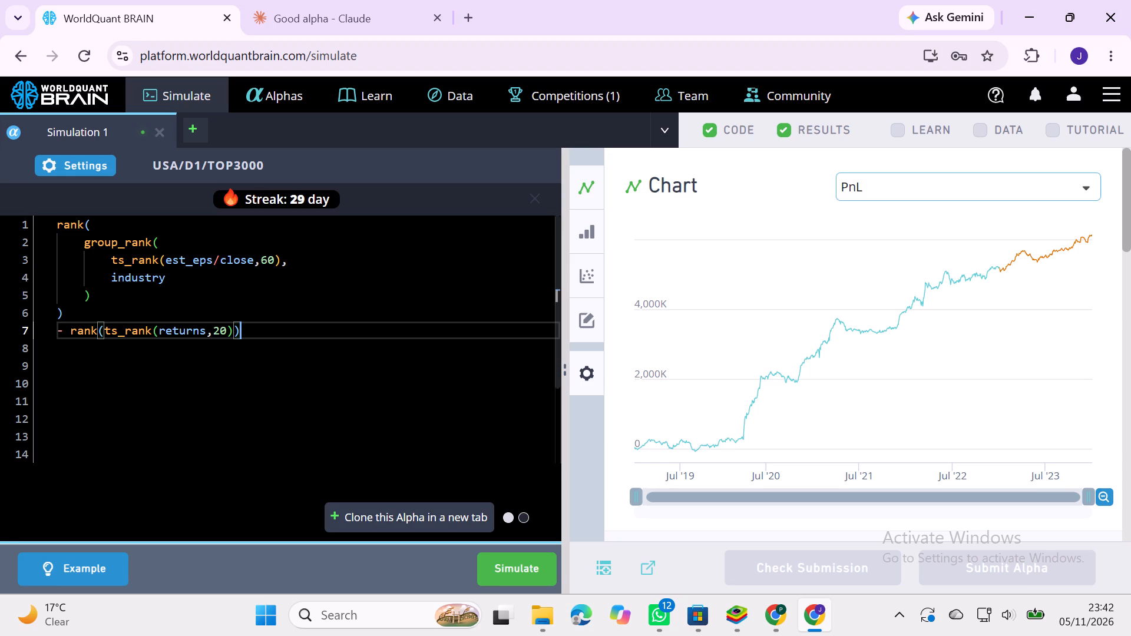
pyautogui.hotkey('shift', '+')
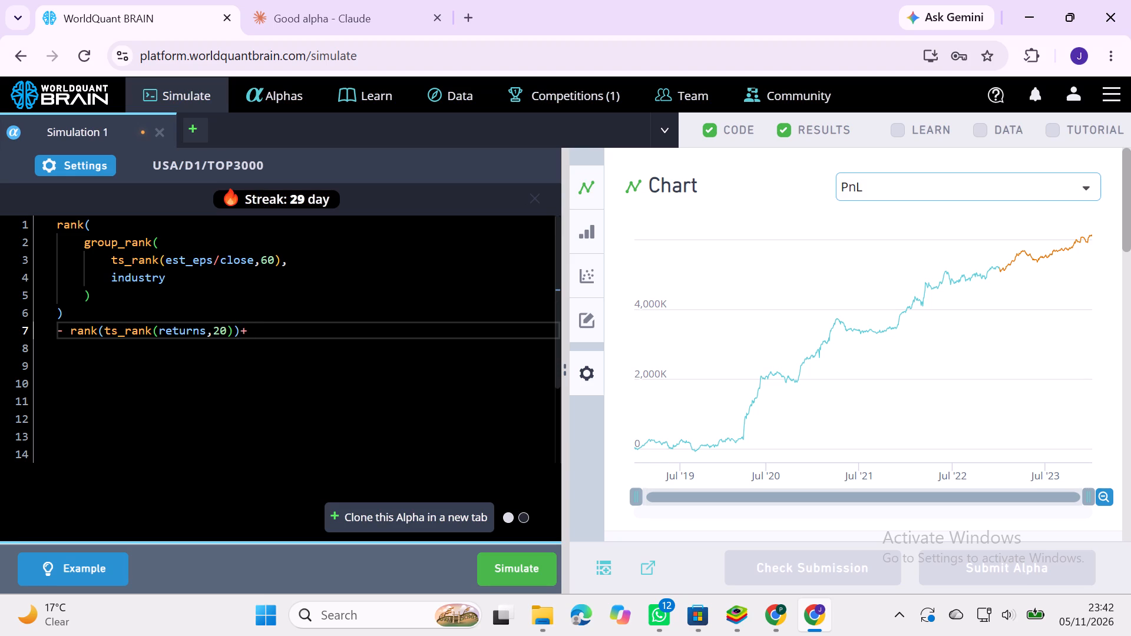
pyautogui.hotkey('ctrl', 'v')
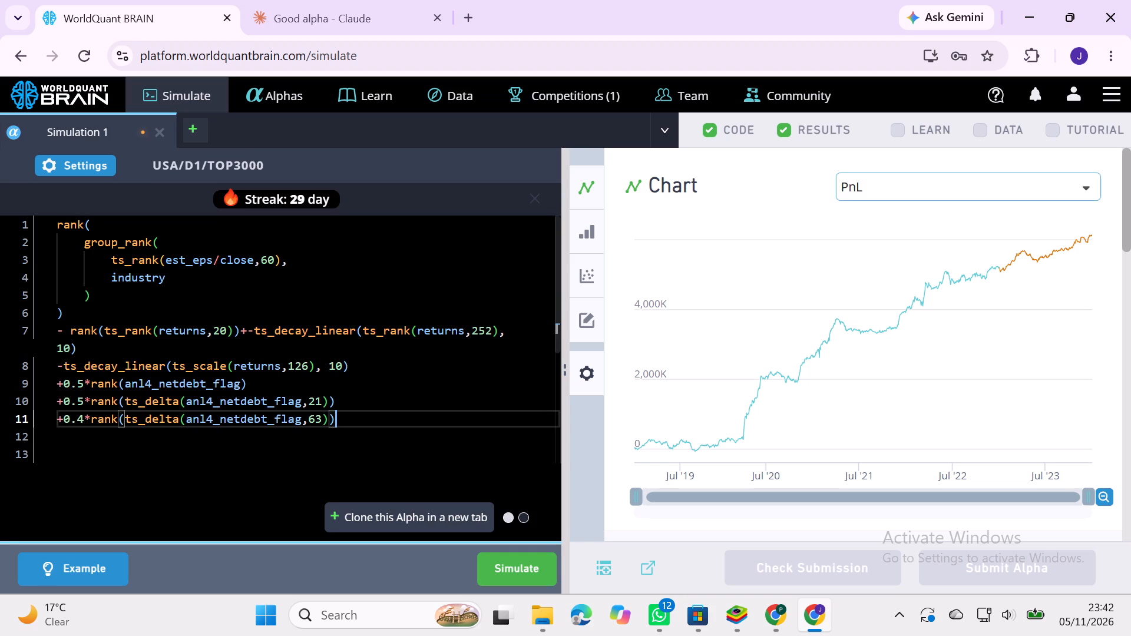
pyautogui.click(527, 565)
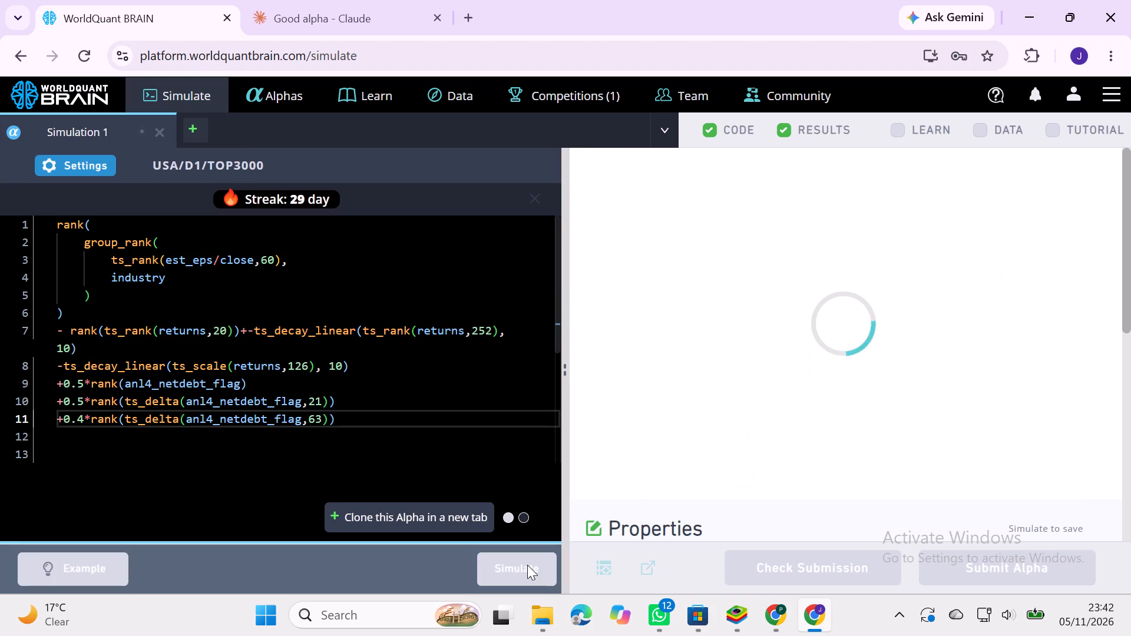
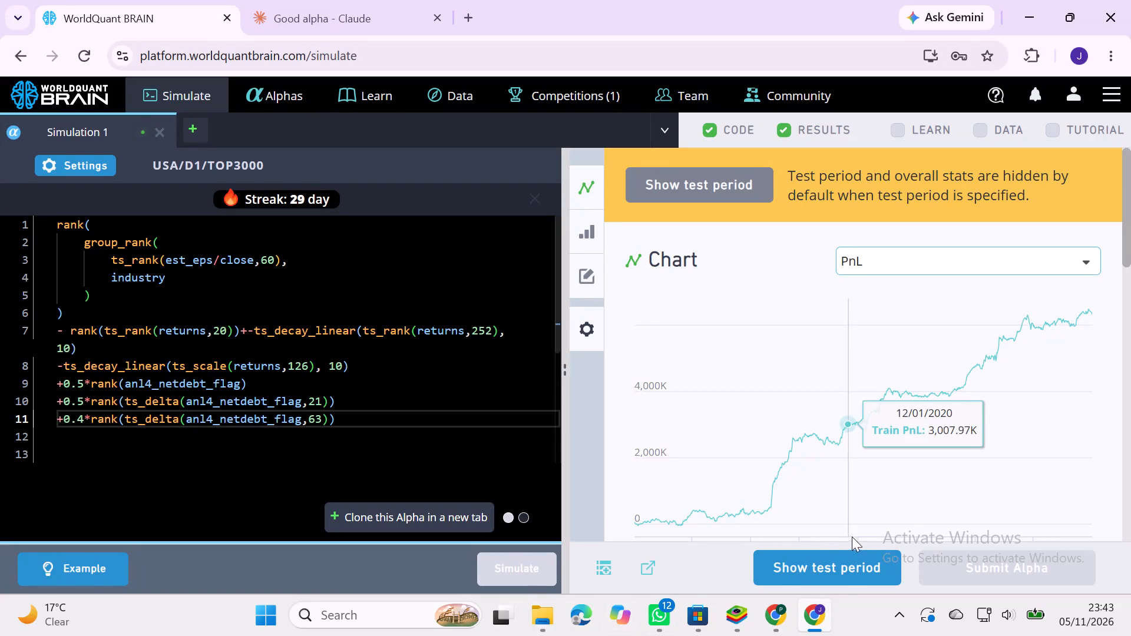
# Show the test period results for the combined alpha in Simulation 1 to view its overall stats and testing status.
pyautogui.click(842, 577)
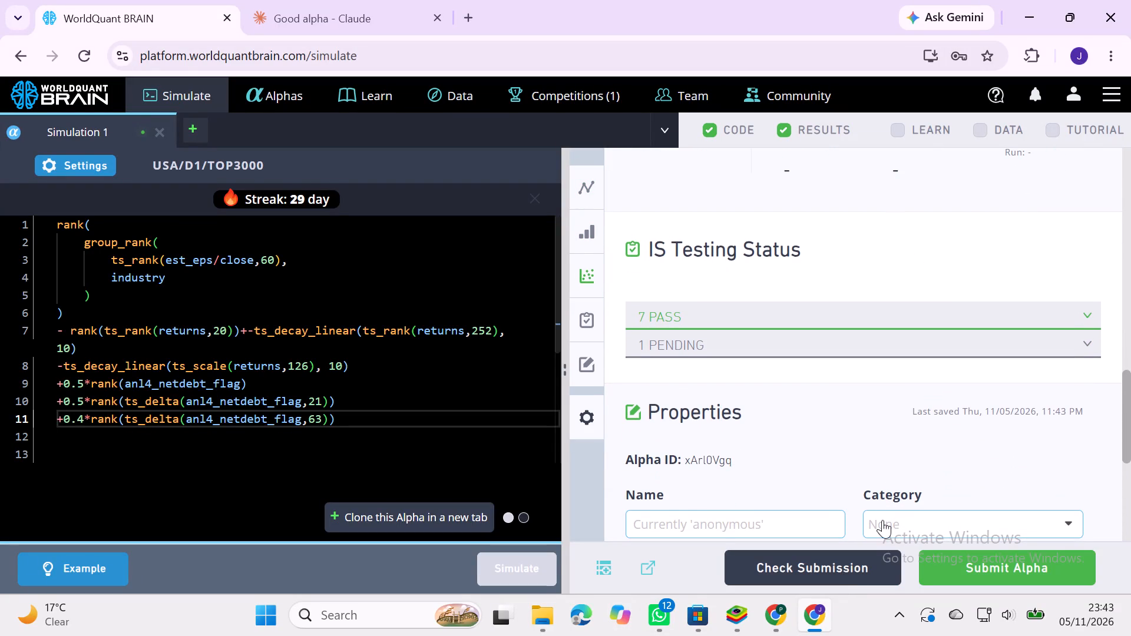
# Run the submission check on the combined alpha in Simulation 1 and expand the FAIL group under IS Testing Status to read its details.
pyautogui.click(839, 579)
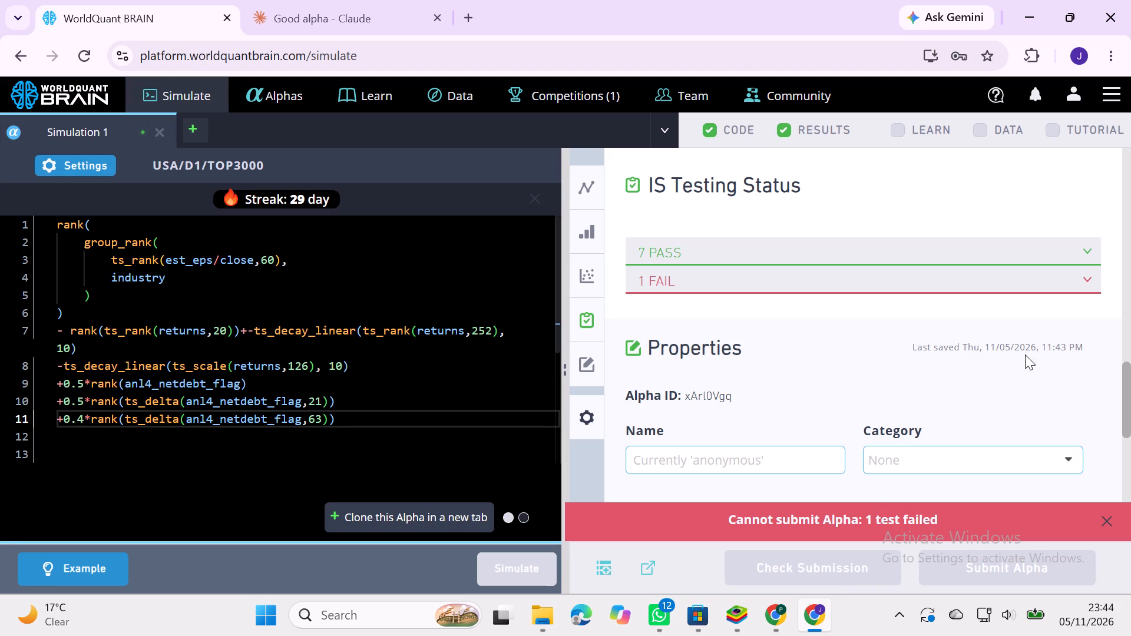
pyautogui.click(1085, 279)
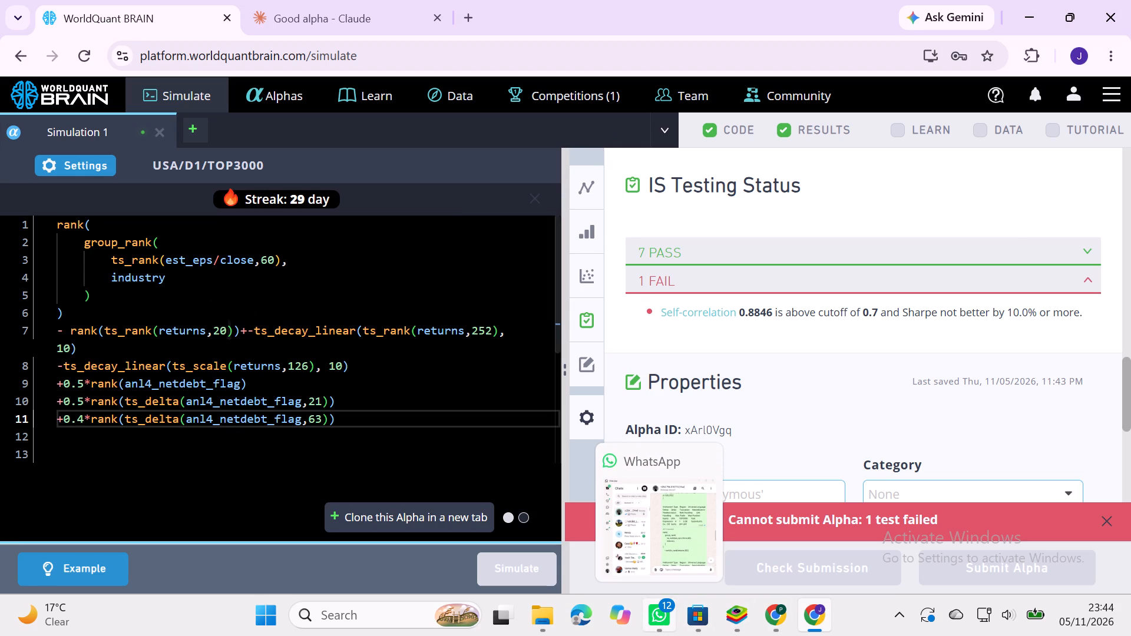
pyautogui.click(230, 274)
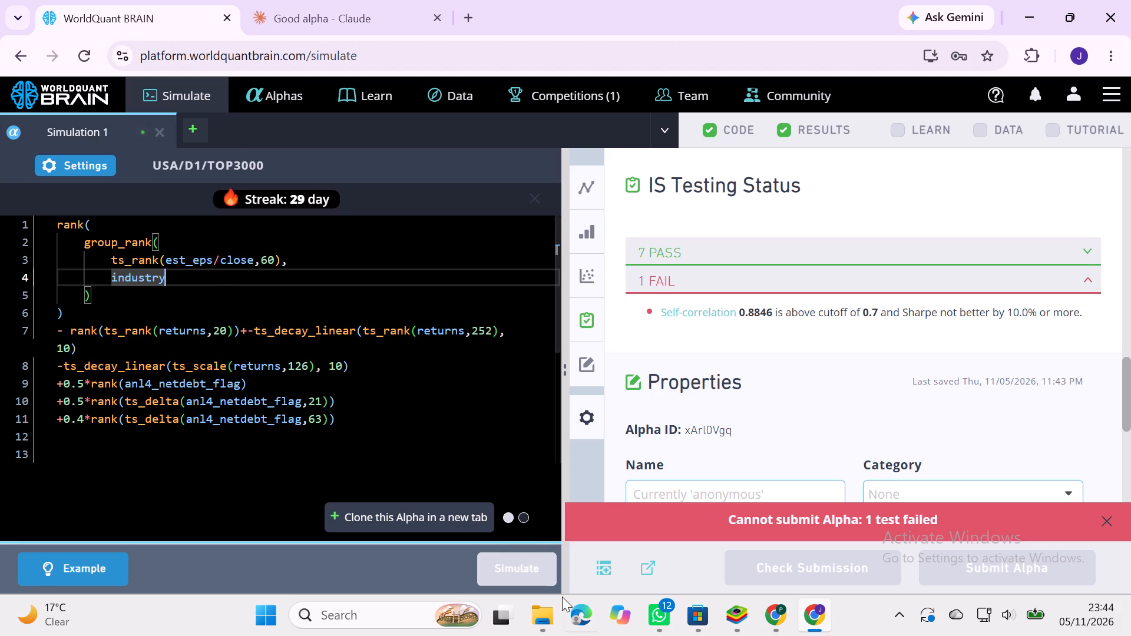
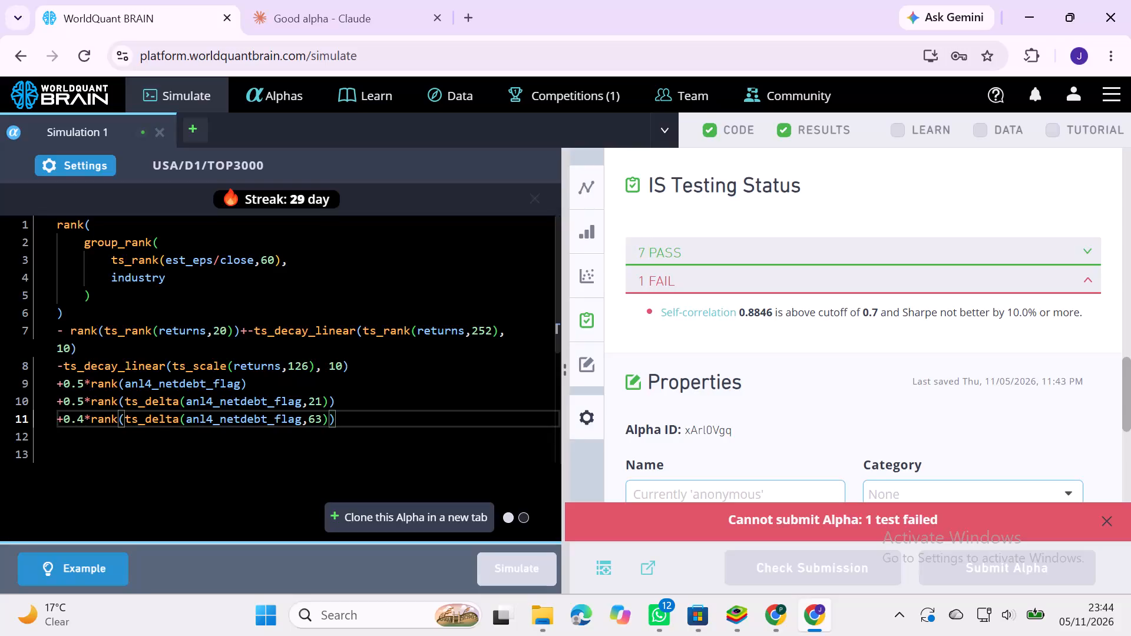
# Append "+" and the copied rank expression on operating_income/cap after "+0.4*rank(ts_delta(anl4_netdebt_flag,63))", removing the pasted settings text from "Instrument Type" to "OFF OFF" below it.
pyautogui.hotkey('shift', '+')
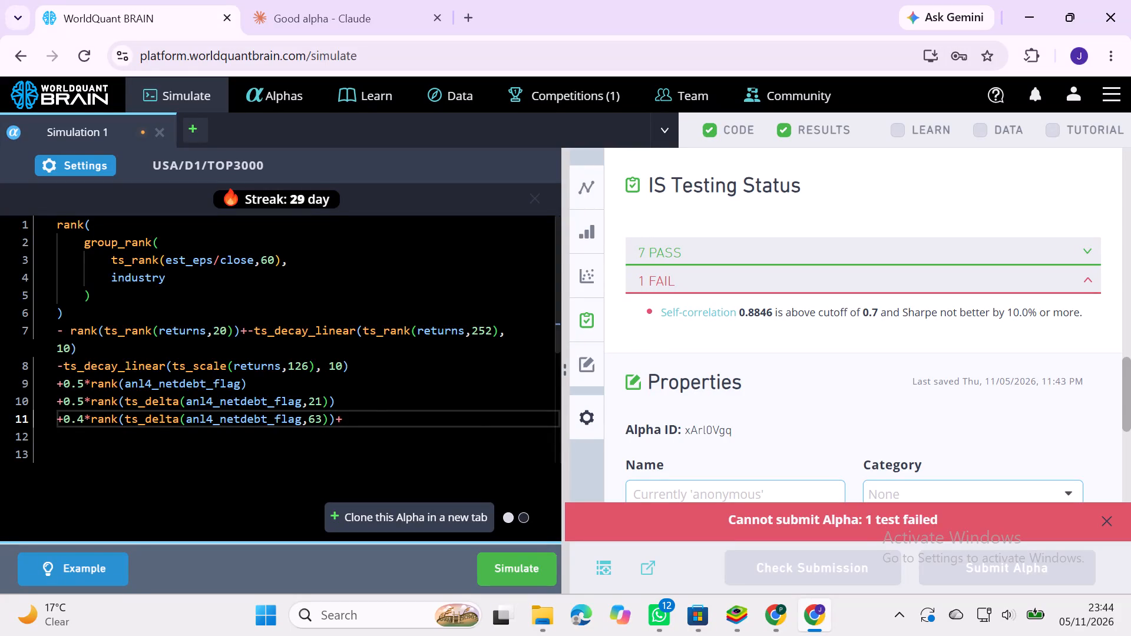
pyautogui.hotkey('ctrl', 'v')
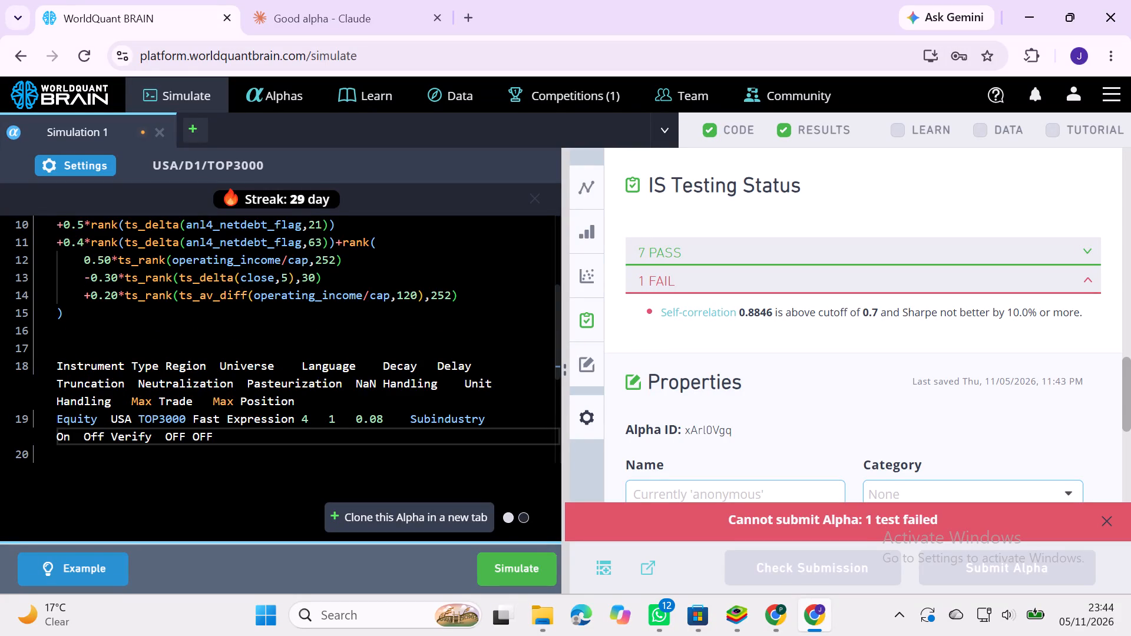
pyautogui.moveTo(210, 441); pyautogui.dragTo(172, 357)
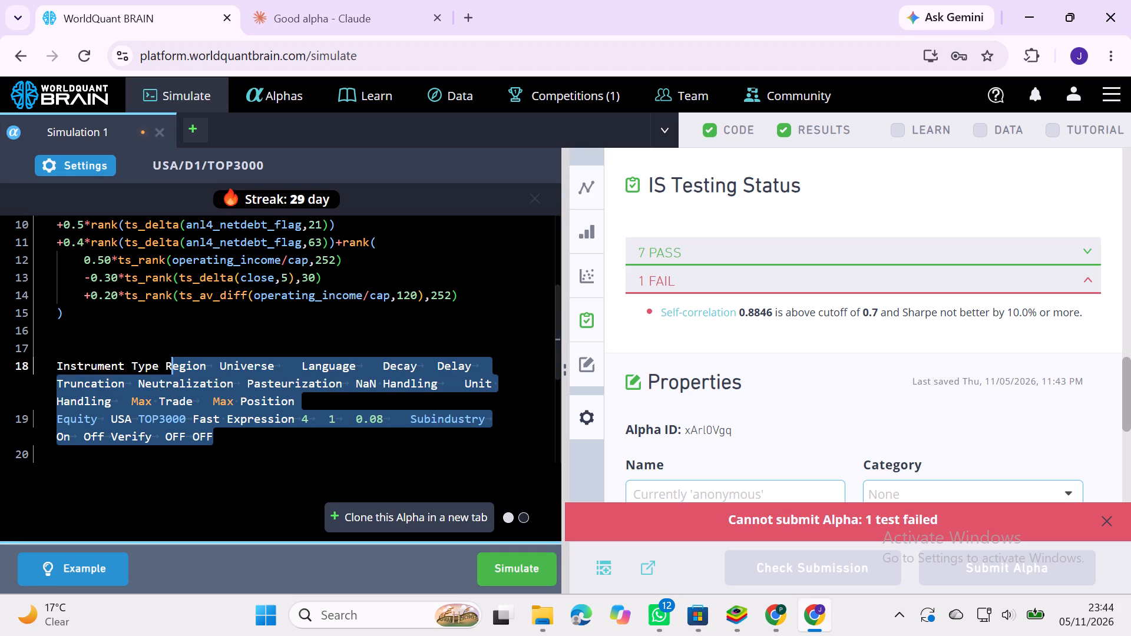
pyautogui.moveTo(172, 357); pyautogui.dragTo(146, 330)
pyautogui.press('BackSpace')
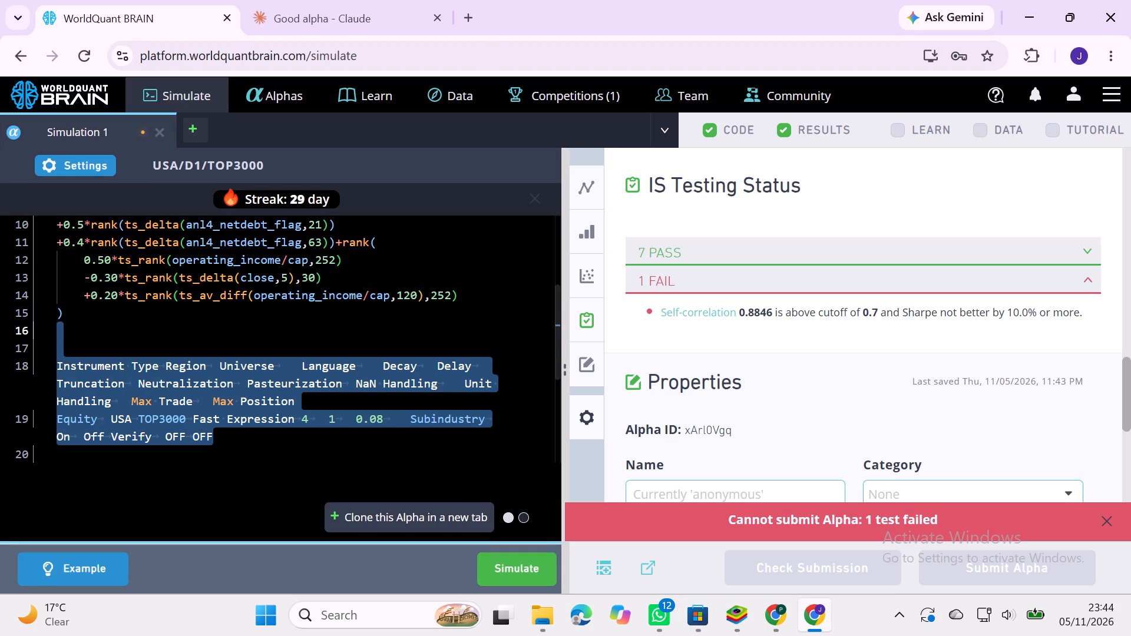
# Simulate the current combined alpha of anl4_netdebt_flag delta terms and the weighted operating_income/cap rank in Simulation 1 under USA/D1/TOP3000.
pyautogui.click(509, 574)
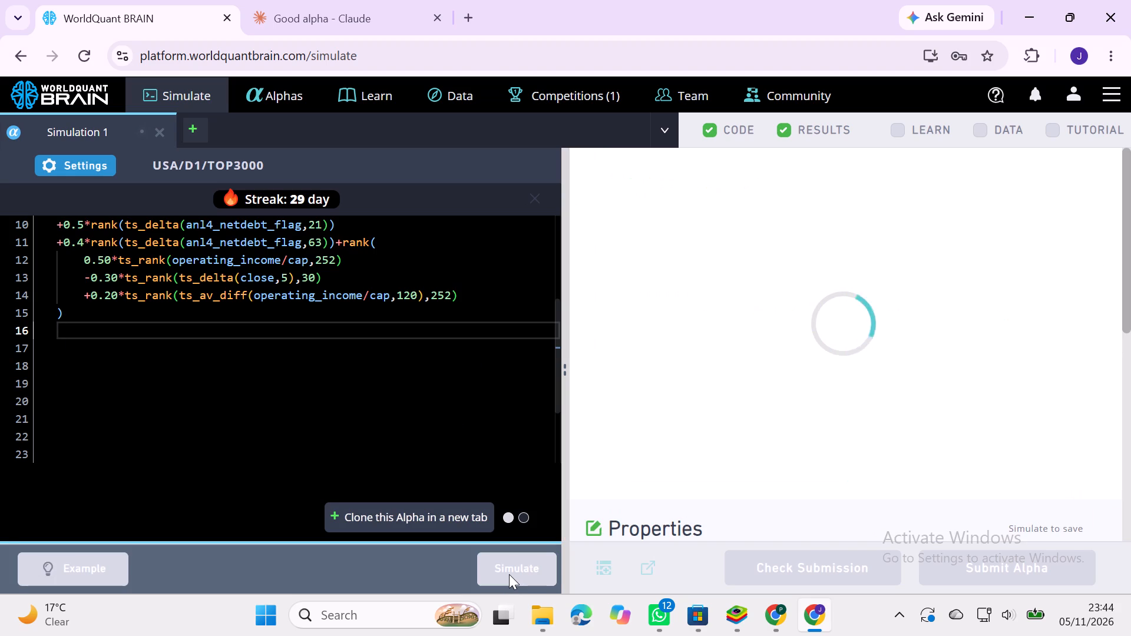
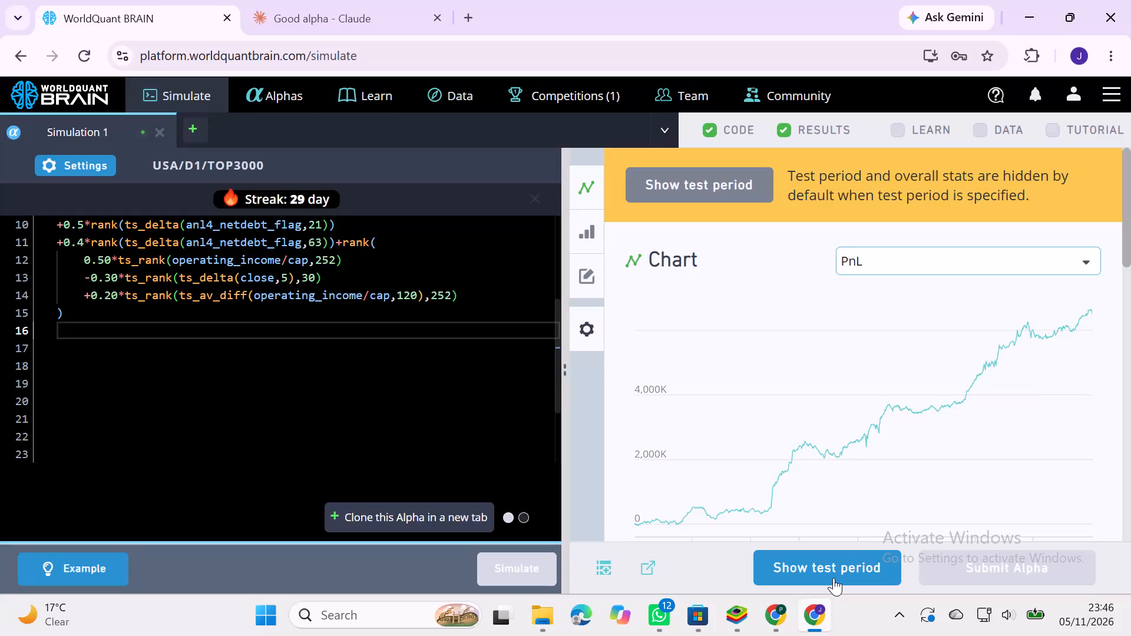
# Reveal the test period results for the simulated combined netdebt and operating_income/cap alpha.
pyautogui.click(827, 568)
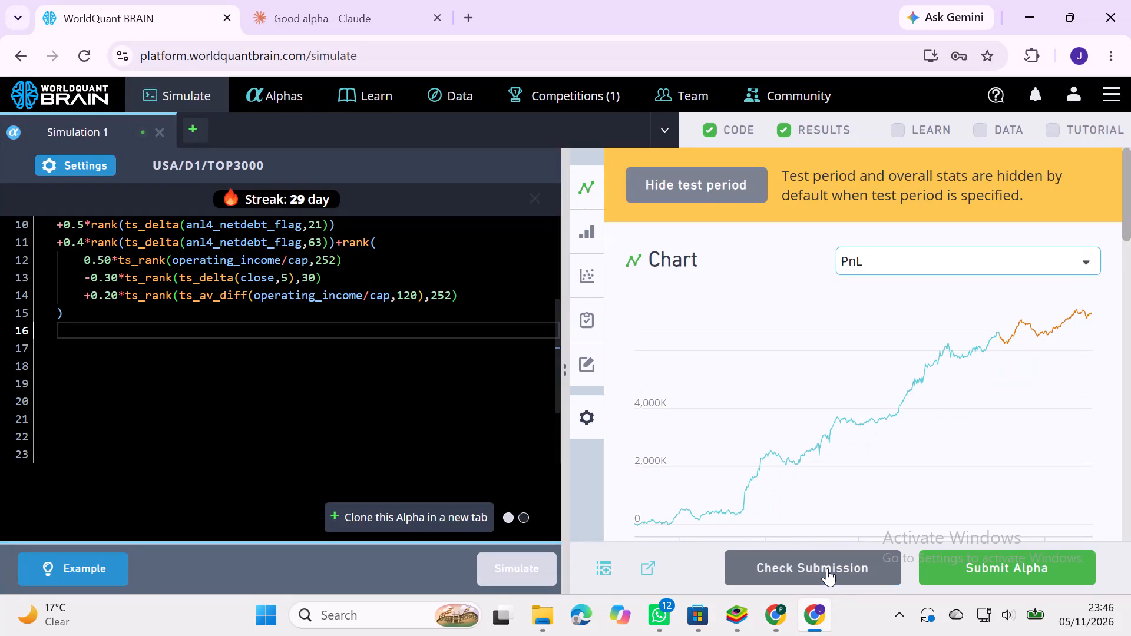
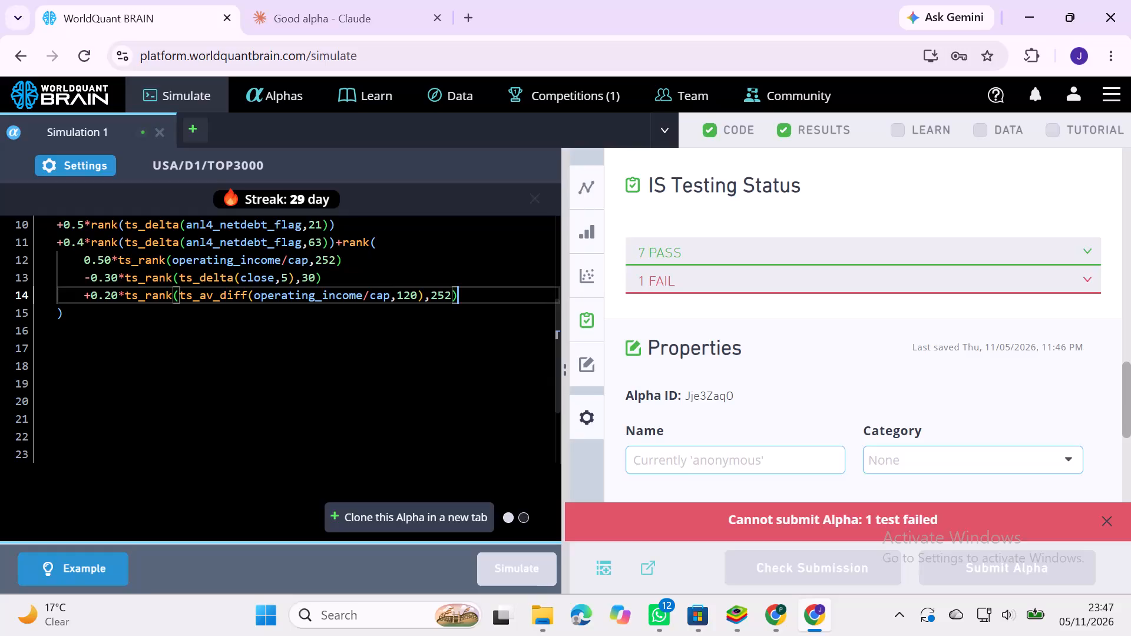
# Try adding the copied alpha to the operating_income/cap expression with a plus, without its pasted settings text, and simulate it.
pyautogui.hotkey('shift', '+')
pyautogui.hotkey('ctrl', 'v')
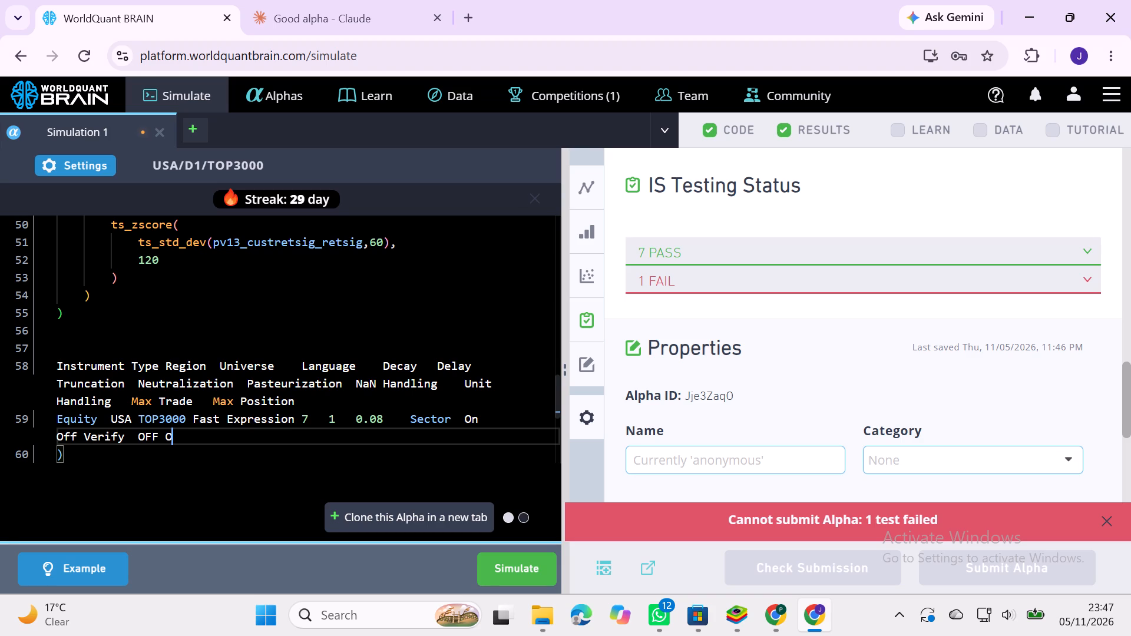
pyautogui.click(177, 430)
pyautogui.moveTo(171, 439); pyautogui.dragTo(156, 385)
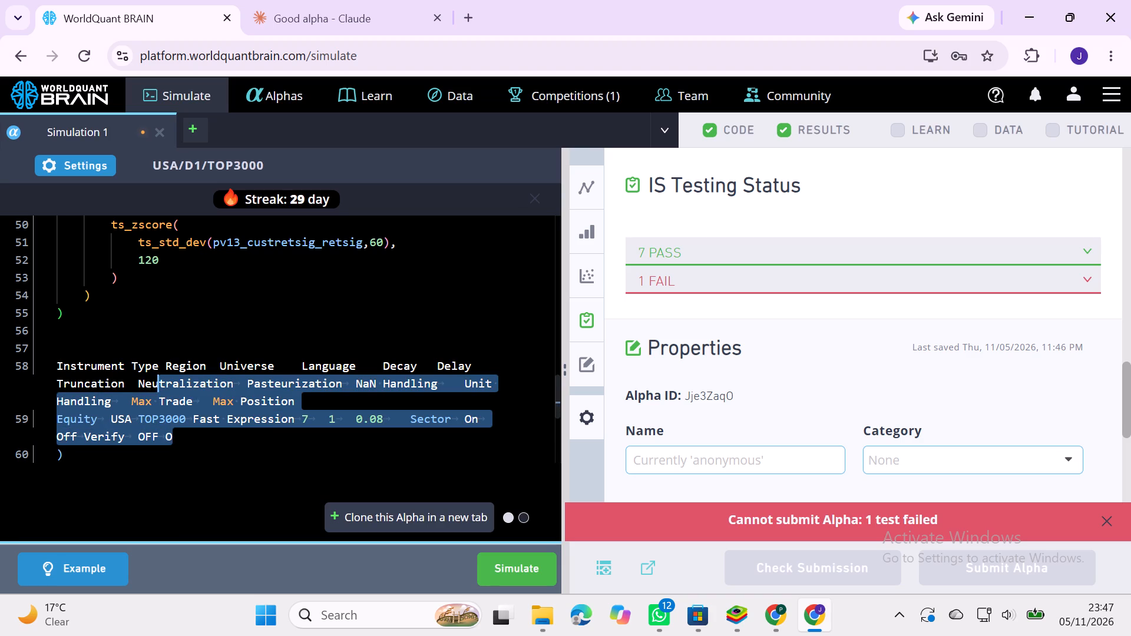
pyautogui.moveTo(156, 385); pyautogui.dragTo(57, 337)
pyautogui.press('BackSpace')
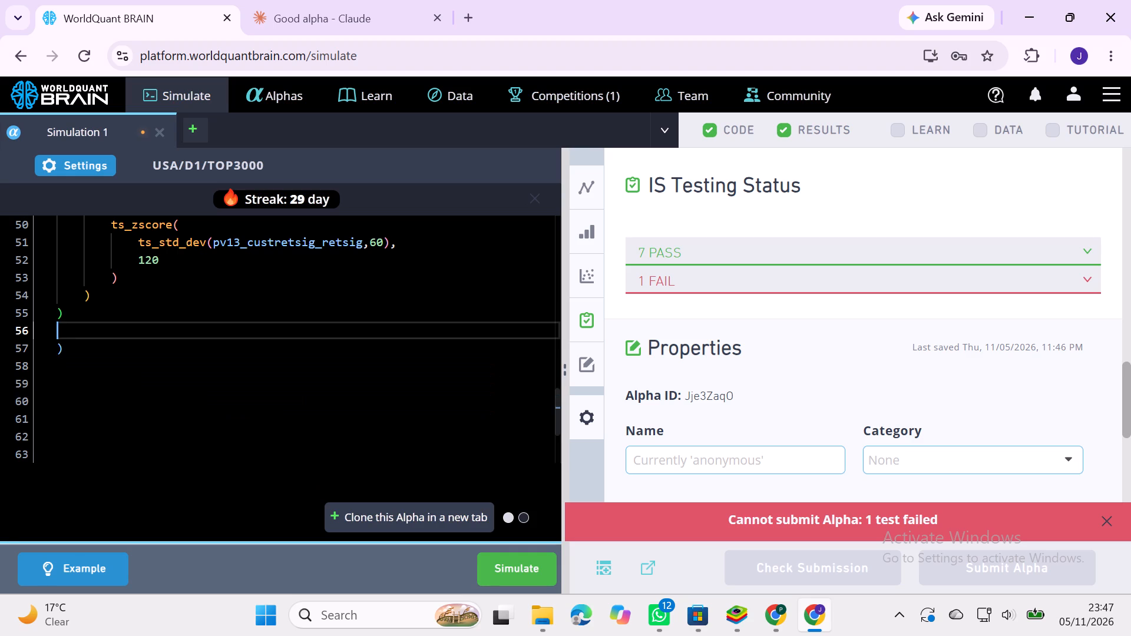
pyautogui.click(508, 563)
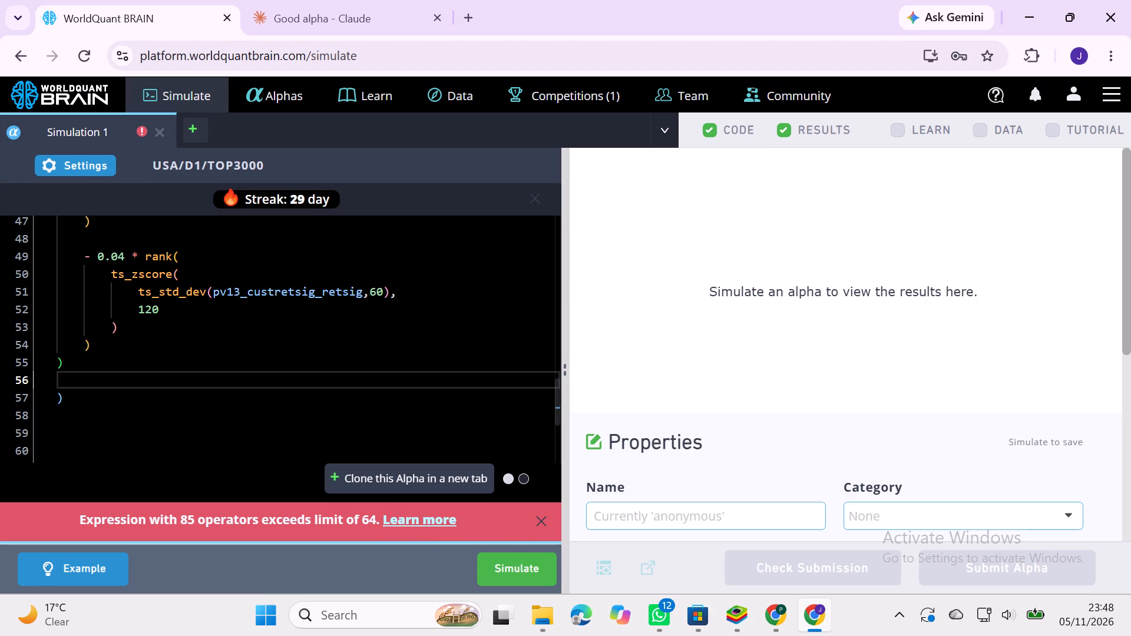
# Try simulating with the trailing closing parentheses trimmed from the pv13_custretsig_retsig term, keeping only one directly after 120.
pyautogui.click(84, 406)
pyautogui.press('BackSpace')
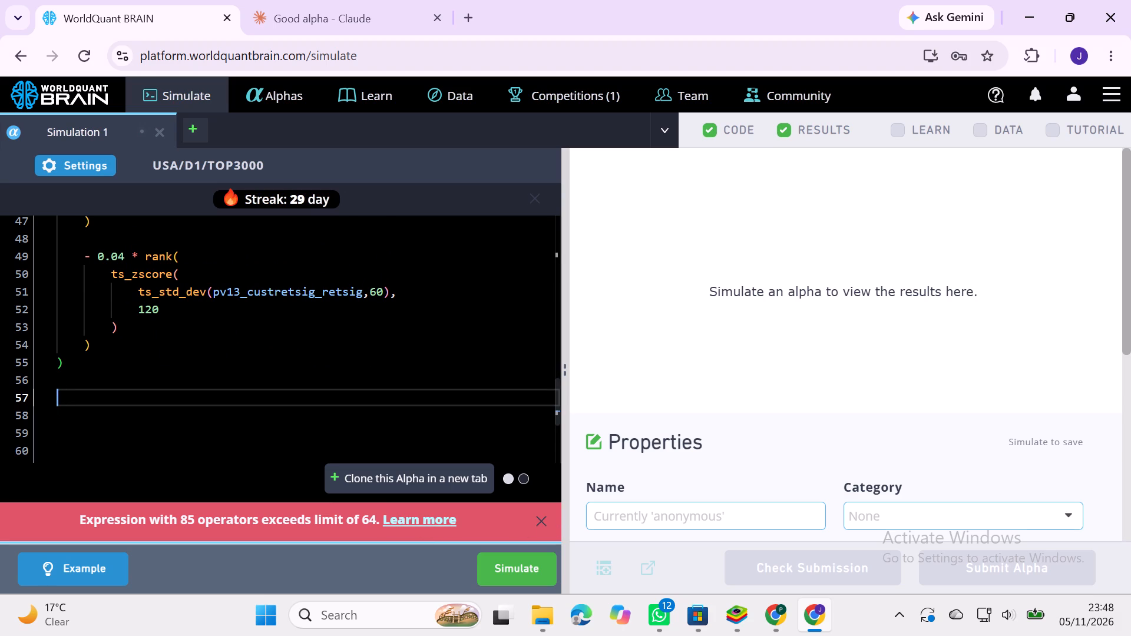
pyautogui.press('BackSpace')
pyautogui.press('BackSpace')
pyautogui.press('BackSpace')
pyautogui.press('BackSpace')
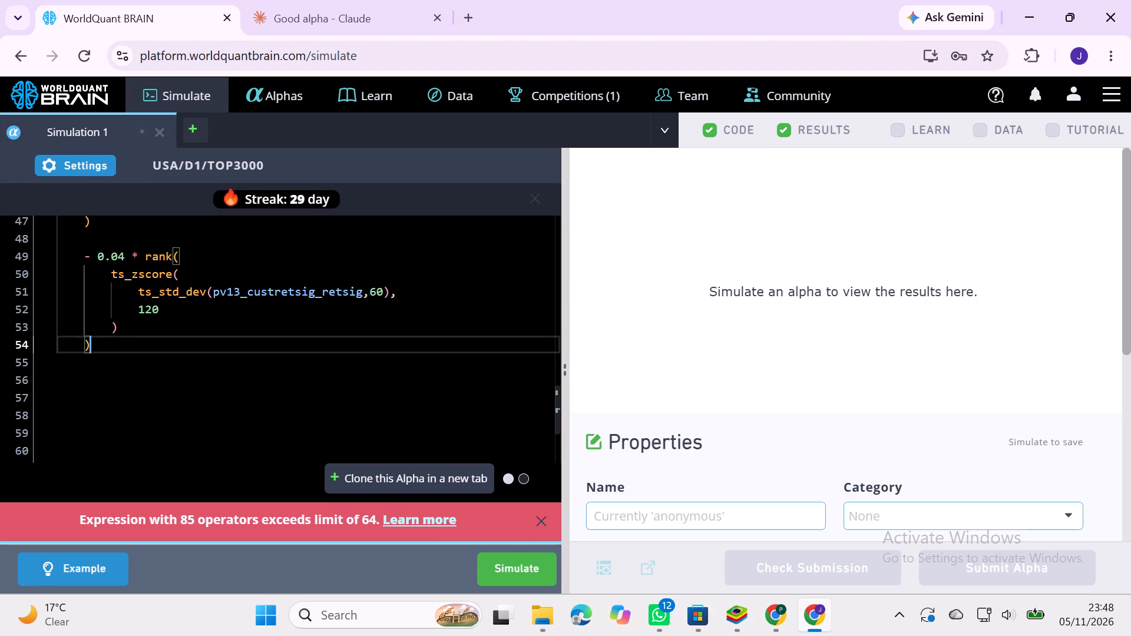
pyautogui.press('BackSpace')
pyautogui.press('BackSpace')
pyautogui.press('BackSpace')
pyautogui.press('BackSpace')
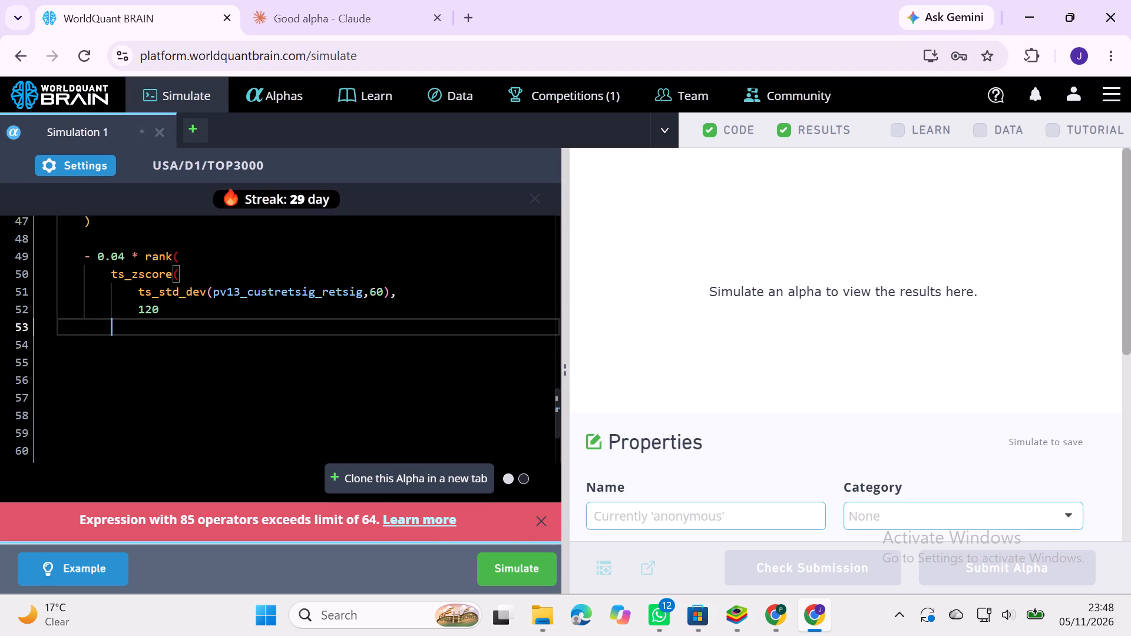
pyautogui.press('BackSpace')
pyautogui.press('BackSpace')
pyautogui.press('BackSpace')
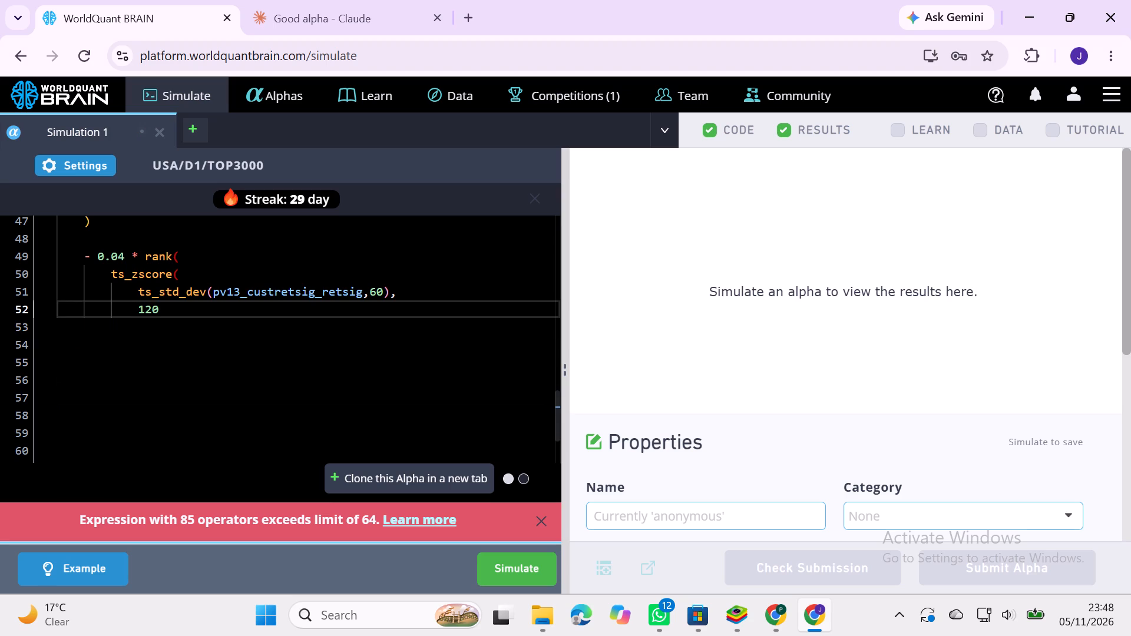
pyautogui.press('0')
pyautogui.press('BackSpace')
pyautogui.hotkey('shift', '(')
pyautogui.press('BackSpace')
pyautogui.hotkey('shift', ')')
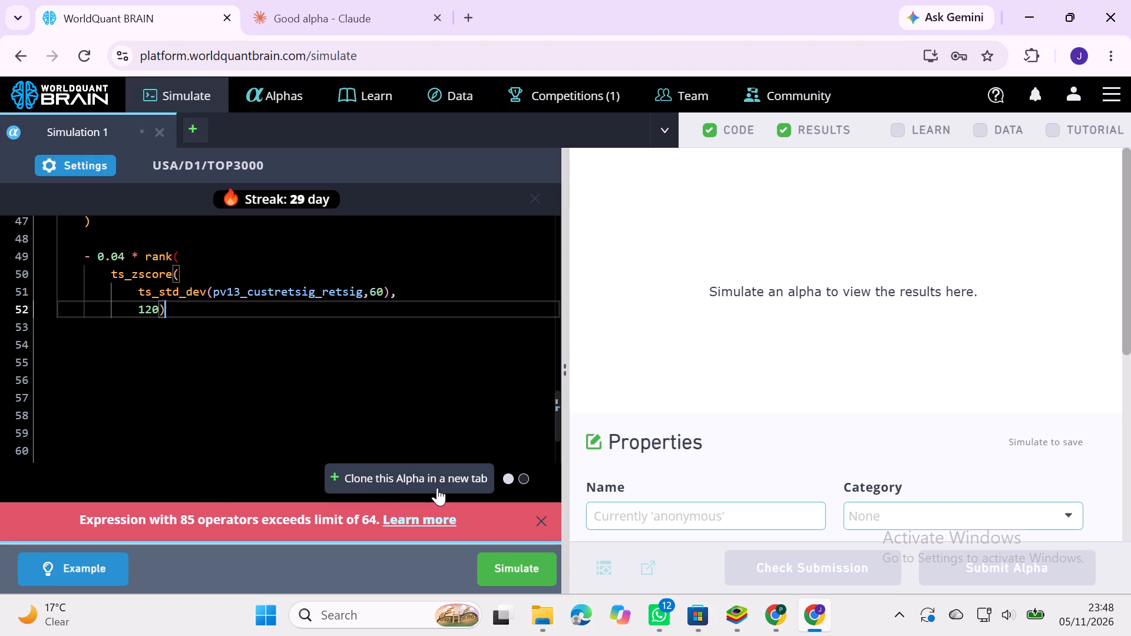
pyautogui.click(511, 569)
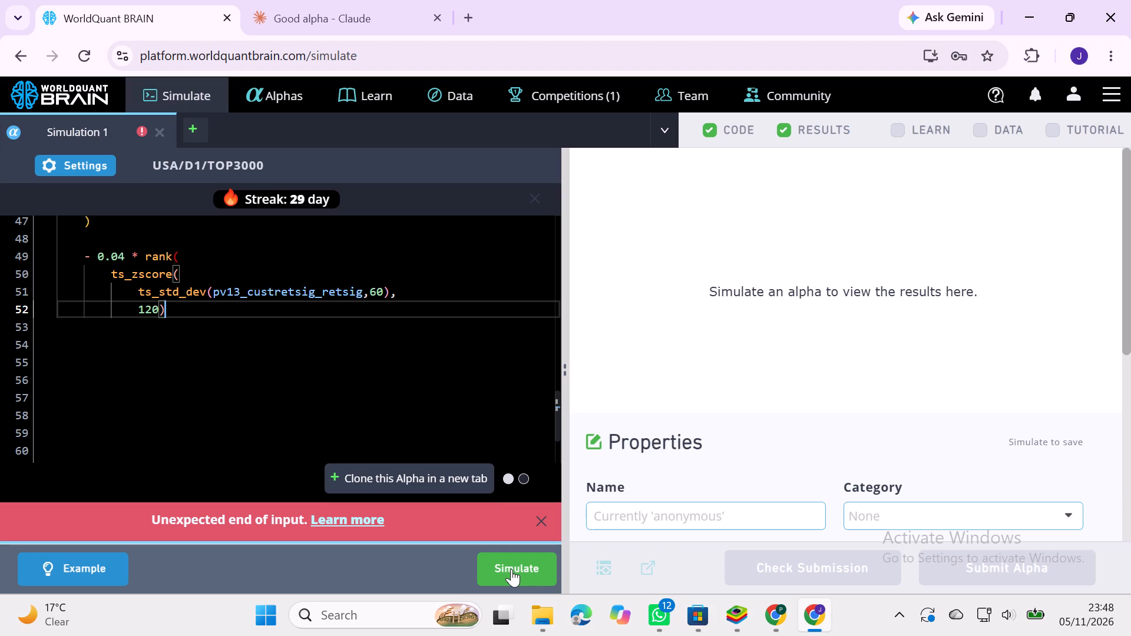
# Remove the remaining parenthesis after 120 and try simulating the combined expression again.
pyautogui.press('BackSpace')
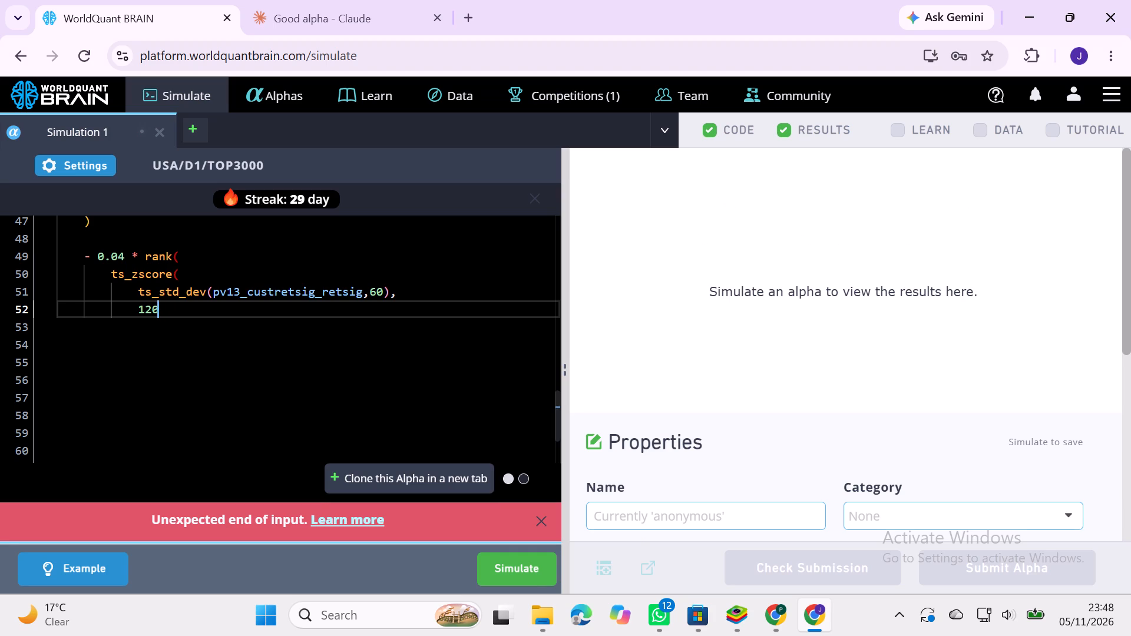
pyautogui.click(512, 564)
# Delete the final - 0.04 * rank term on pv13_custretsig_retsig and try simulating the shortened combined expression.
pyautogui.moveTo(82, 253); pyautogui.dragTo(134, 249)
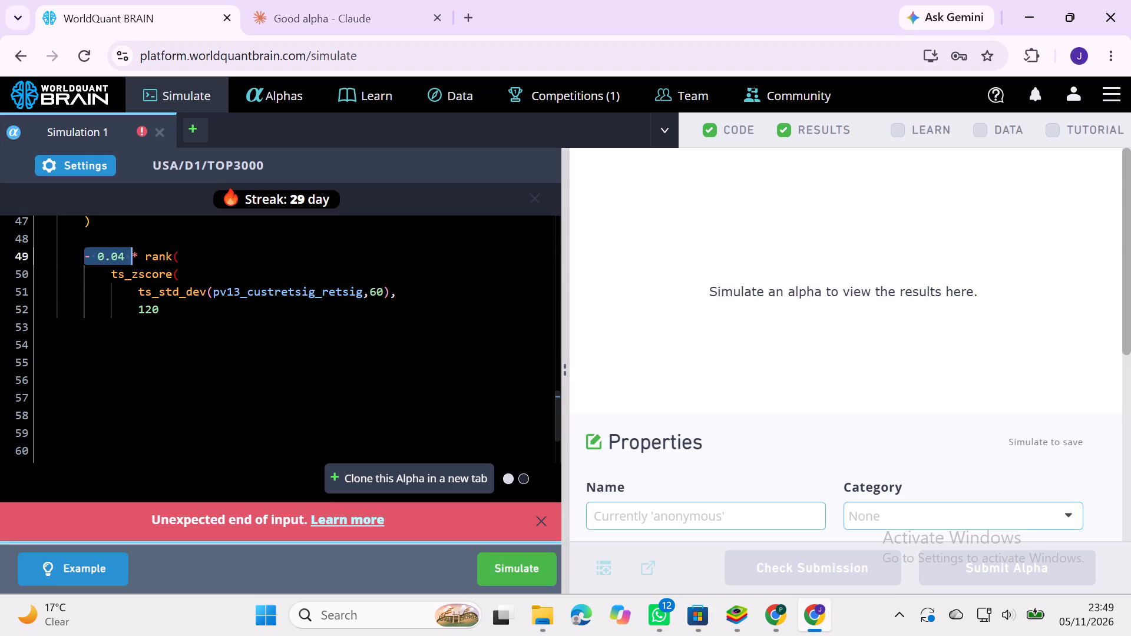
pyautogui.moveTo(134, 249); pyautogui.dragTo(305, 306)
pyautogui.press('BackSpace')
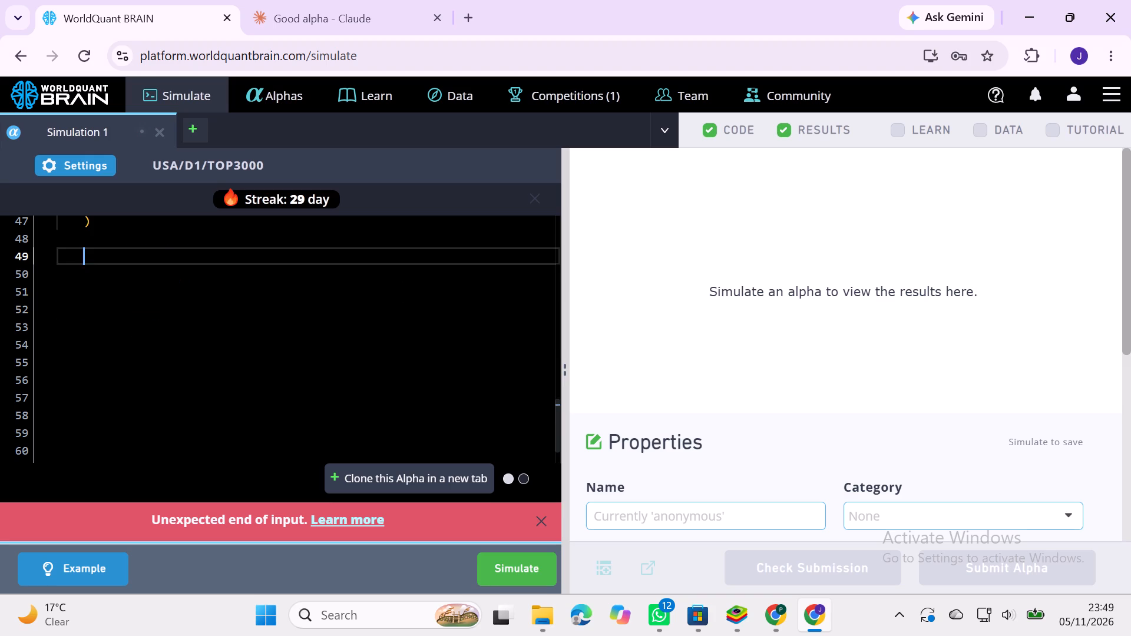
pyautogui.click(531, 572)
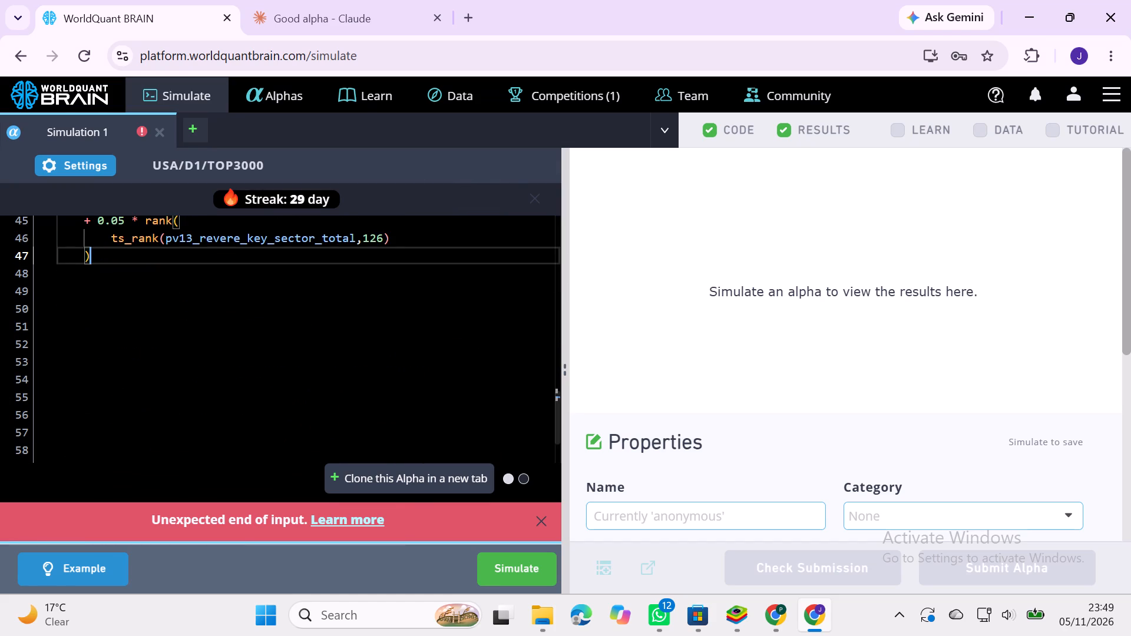
# Replace the entire combined expression in the code editor with the copied alpha alone.
pyautogui.moveTo(94, 251); pyautogui.dragTo(91, 208)
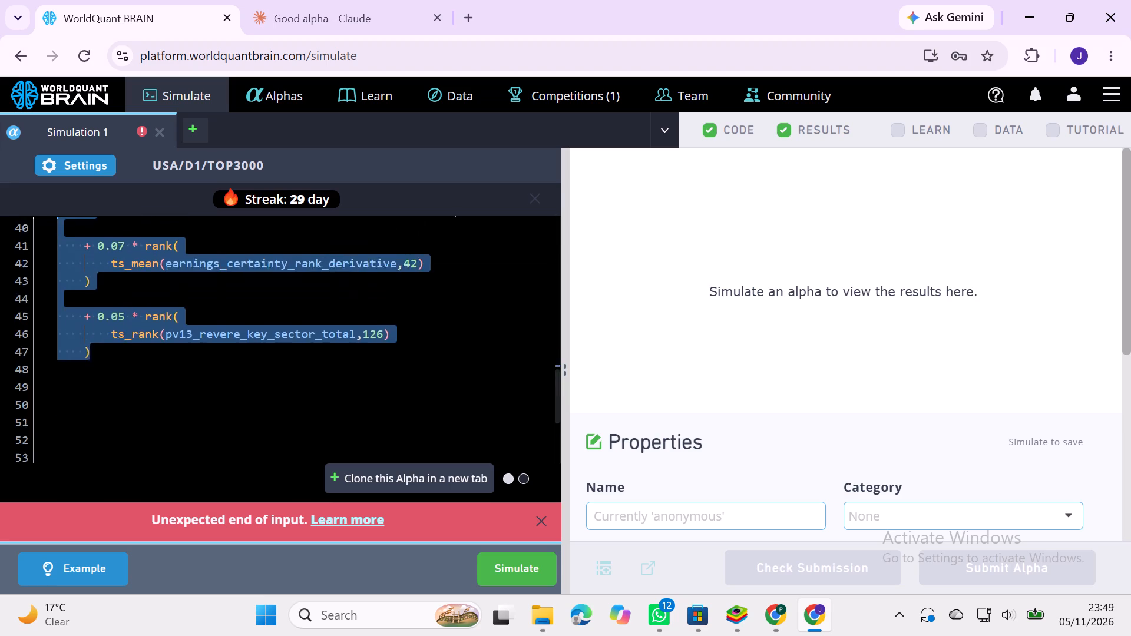
pyautogui.moveTo(91, 208); pyautogui.dragTo(91, 191)
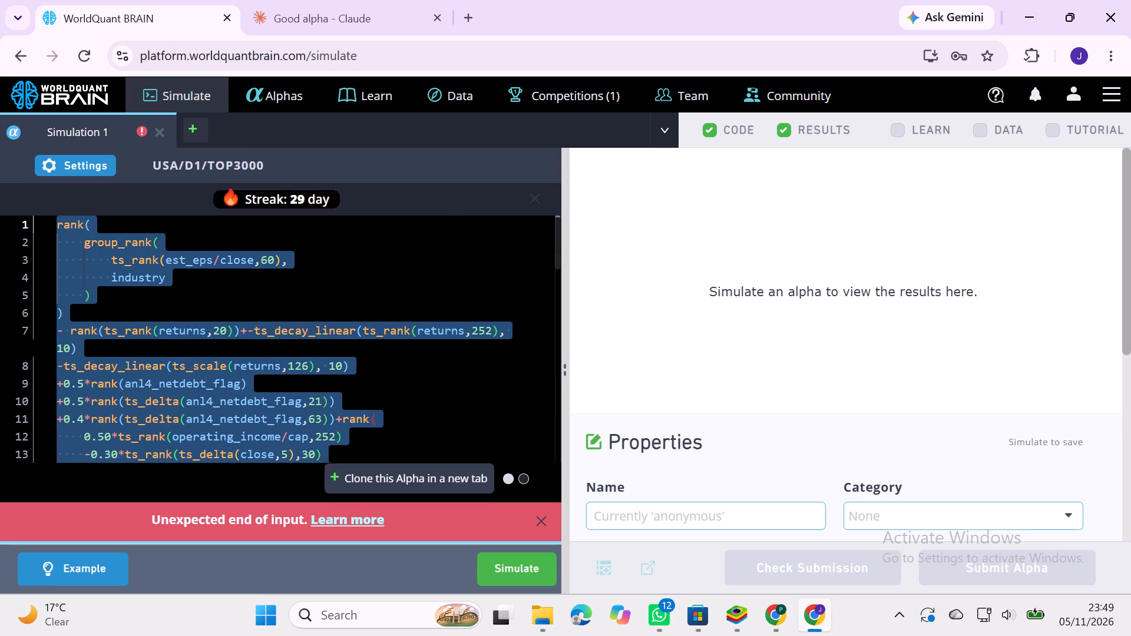
pyautogui.moveTo(91, 191); pyautogui.dragTo(91, 191)
pyautogui.hotkey('ctrl', 'v')
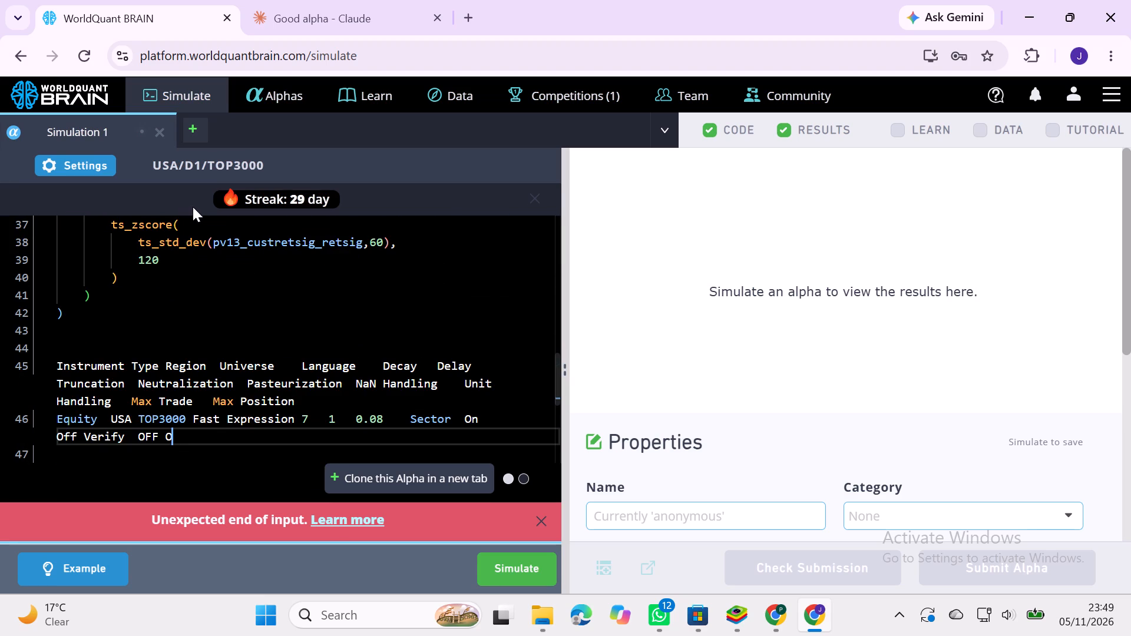
# Set the simulation's decay to 7 and apply the settings.
pyautogui.click(84, 168)
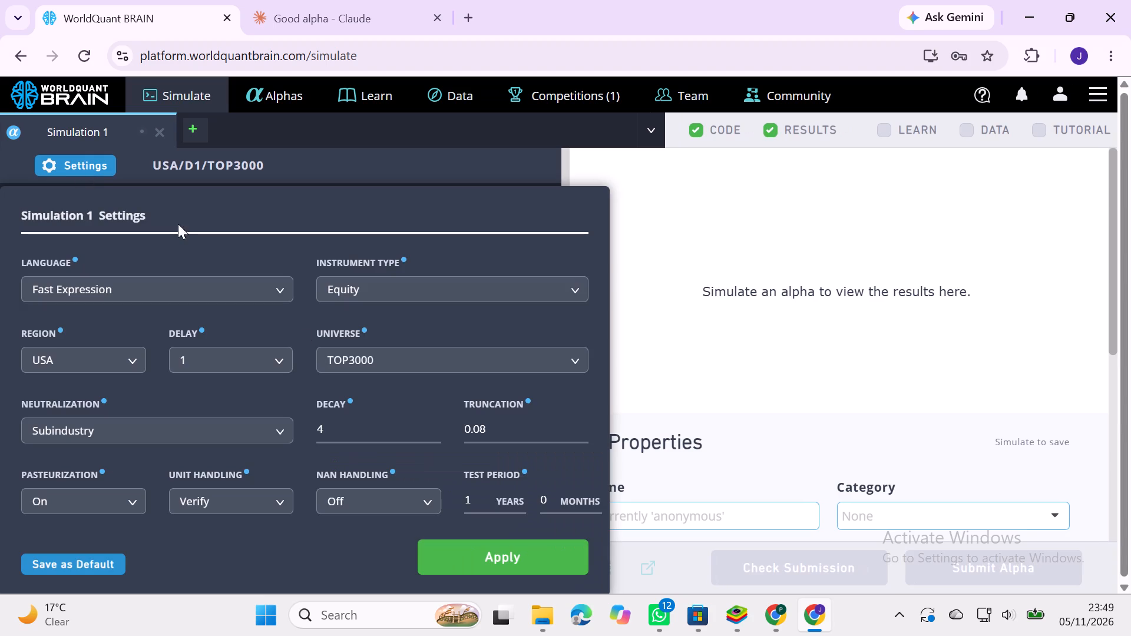
pyautogui.tripleClick(431, 427)
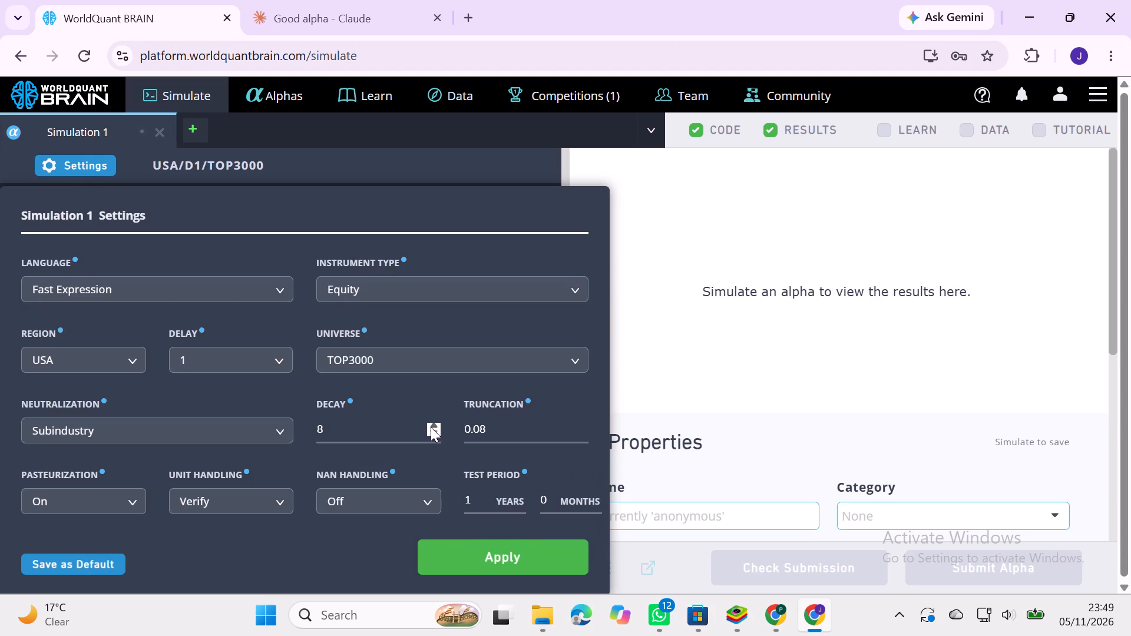
pyautogui.click(432, 433)
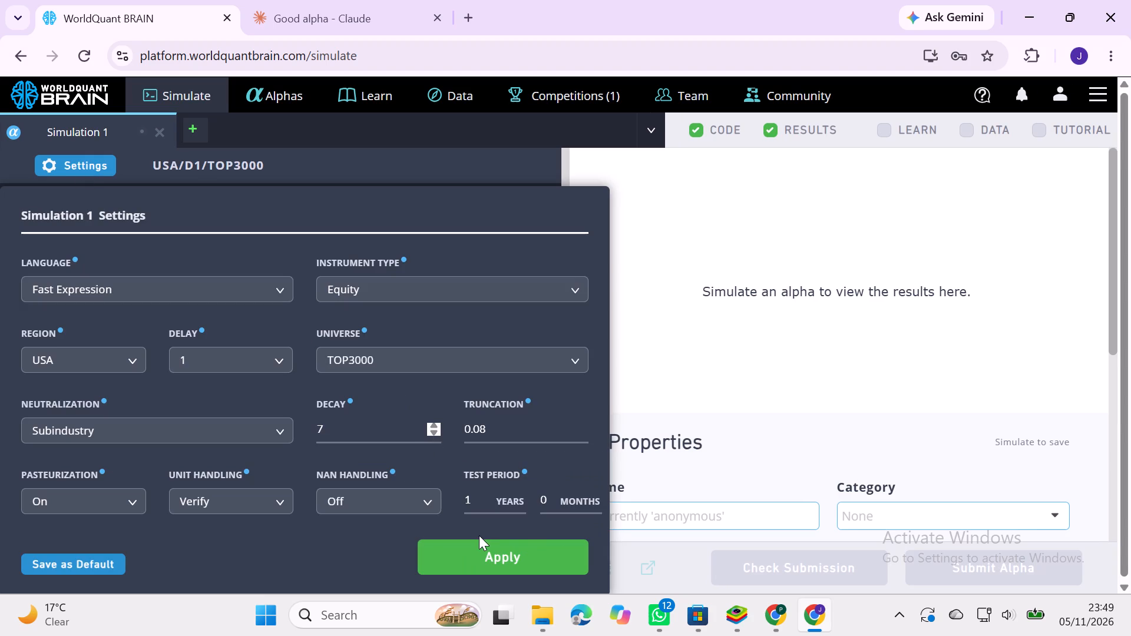
pyautogui.click(500, 558)
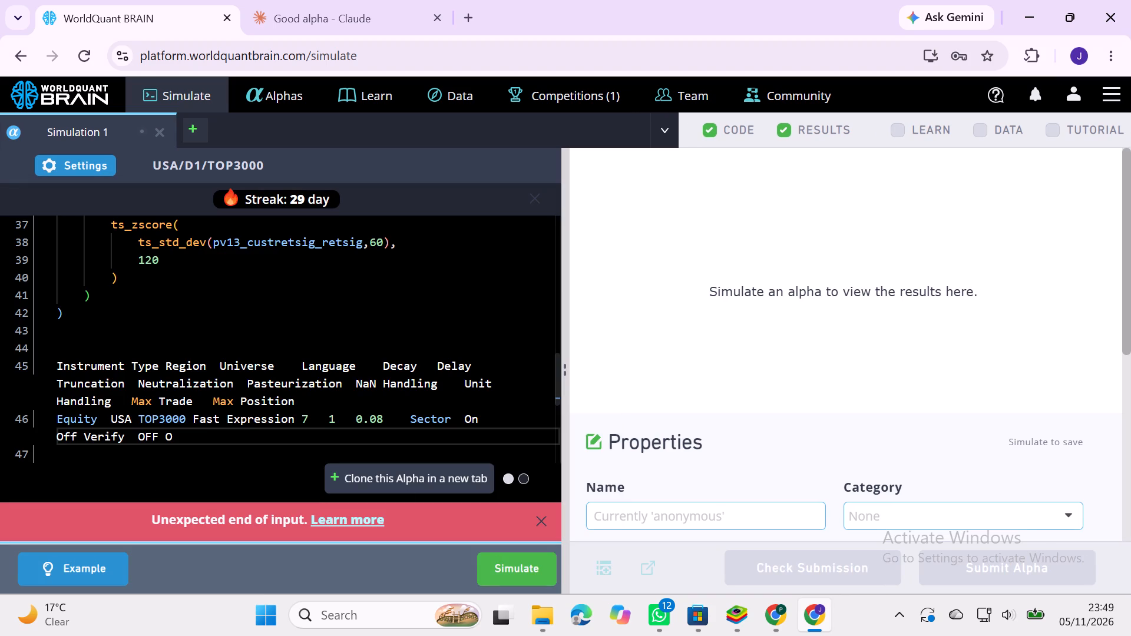
# Delete the pasted settings text below the alpha expression and simulate the alpha.
pyautogui.moveTo(177, 439); pyautogui.dragTo(134, 360)
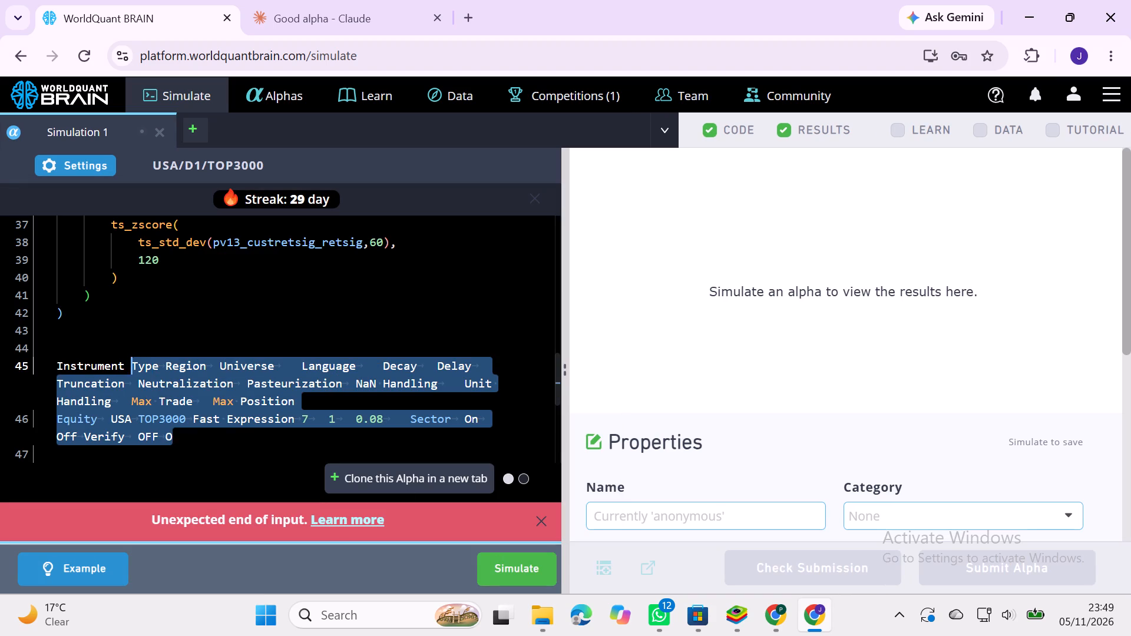
pyautogui.moveTo(134, 360); pyautogui.dragTo(56, 357)
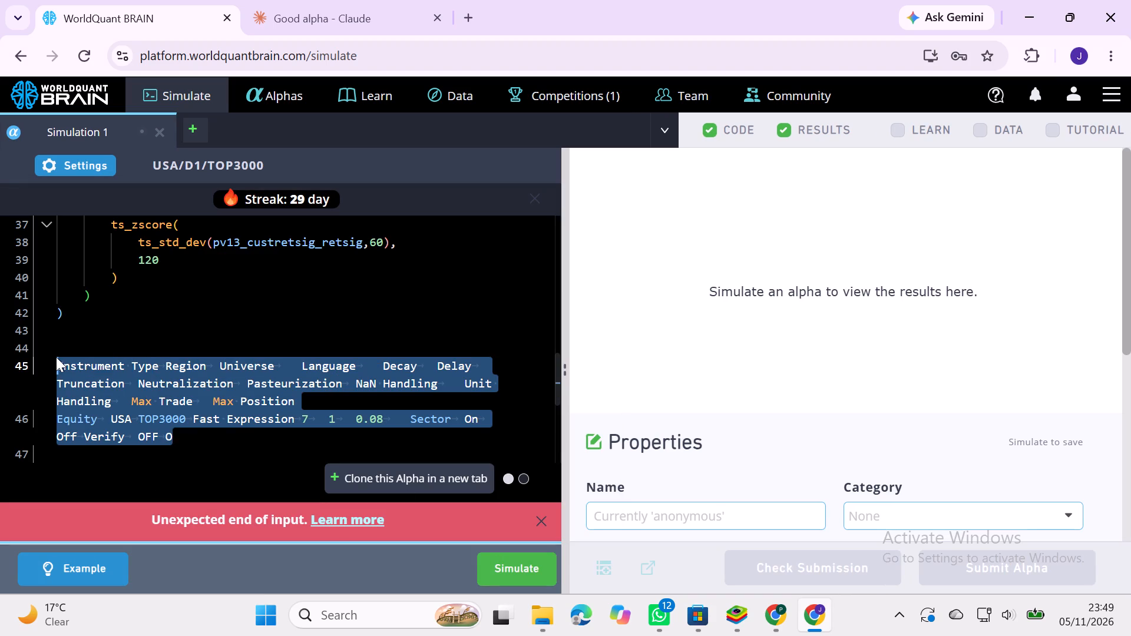
pyautogui.press('BackSpace')
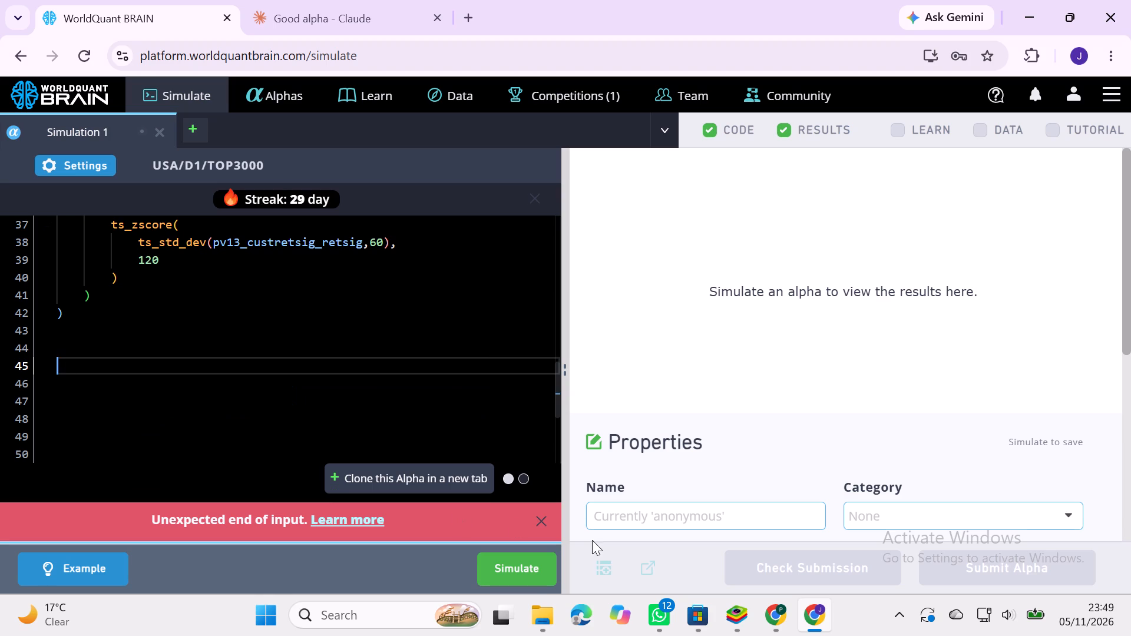
pyautogui.click(541, 573)
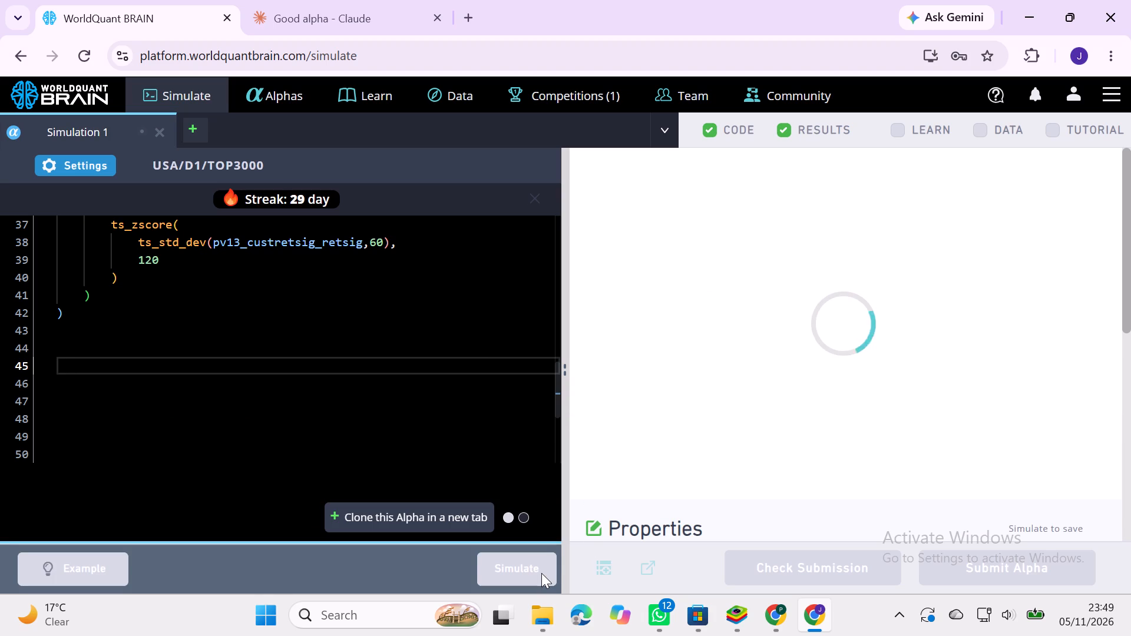
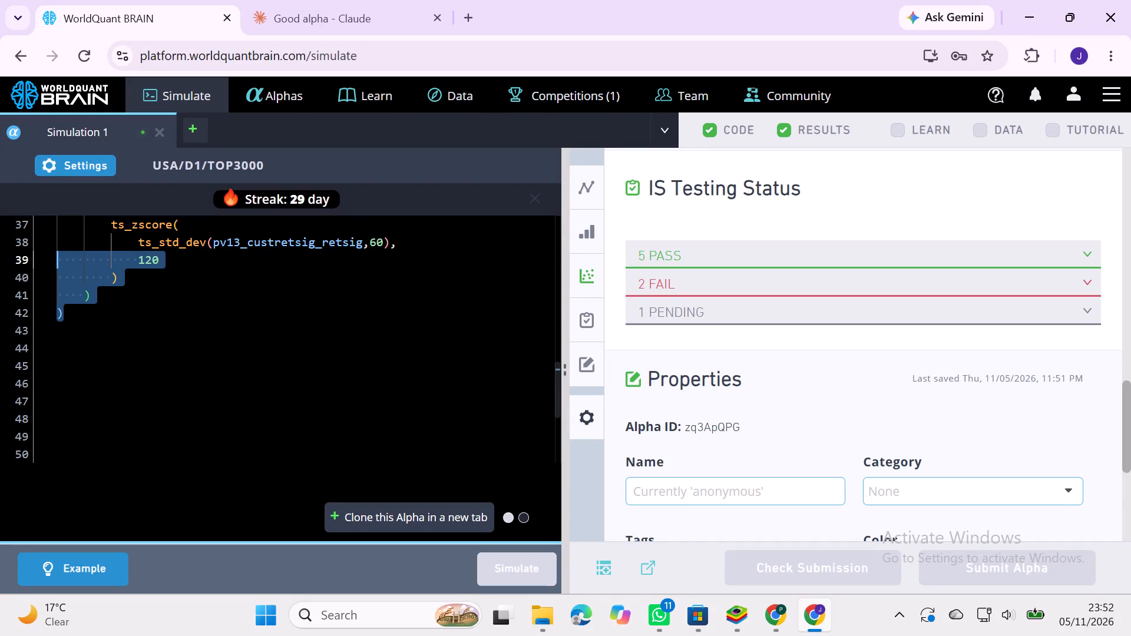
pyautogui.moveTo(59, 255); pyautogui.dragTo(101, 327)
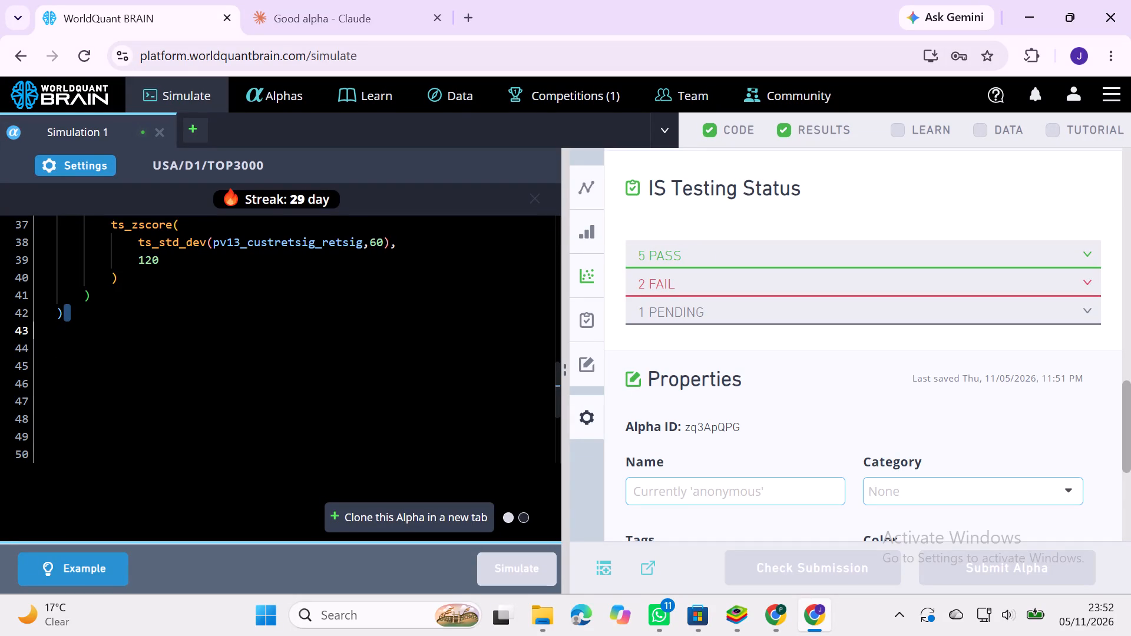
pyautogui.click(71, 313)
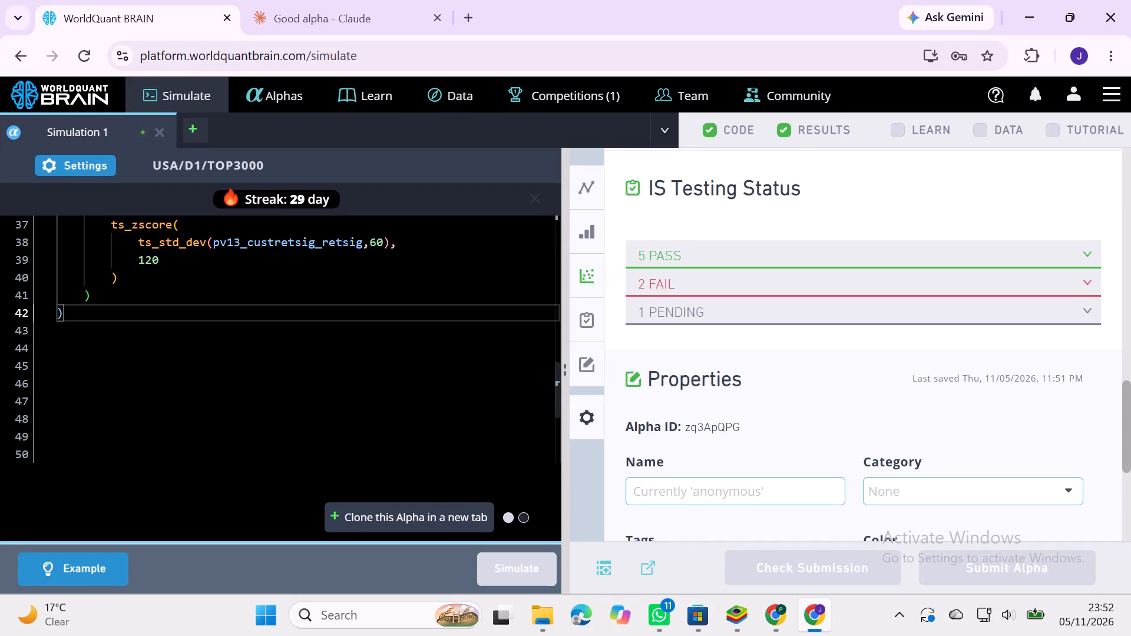
# Open the list of unsubmitted alphas to review the previously simulated ones.
pyautogui.click(263, 94)
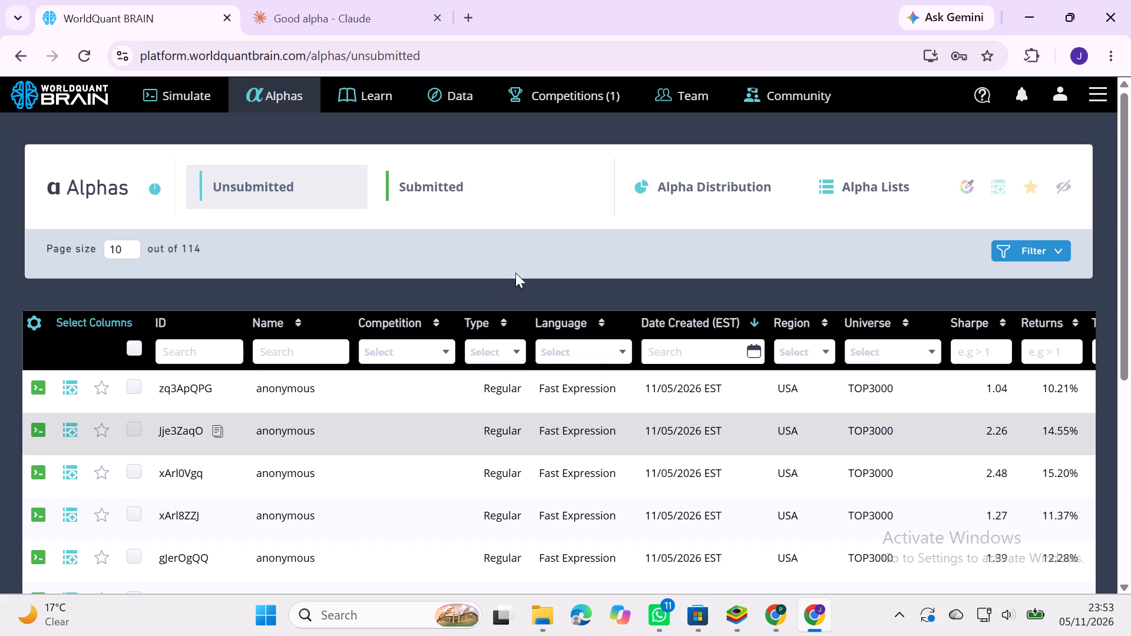
# Copy the full five-line expression of the submitted alpha pwve0jqb, created 10/24/2026, and close its details.
pyautogui.click(498, 158)
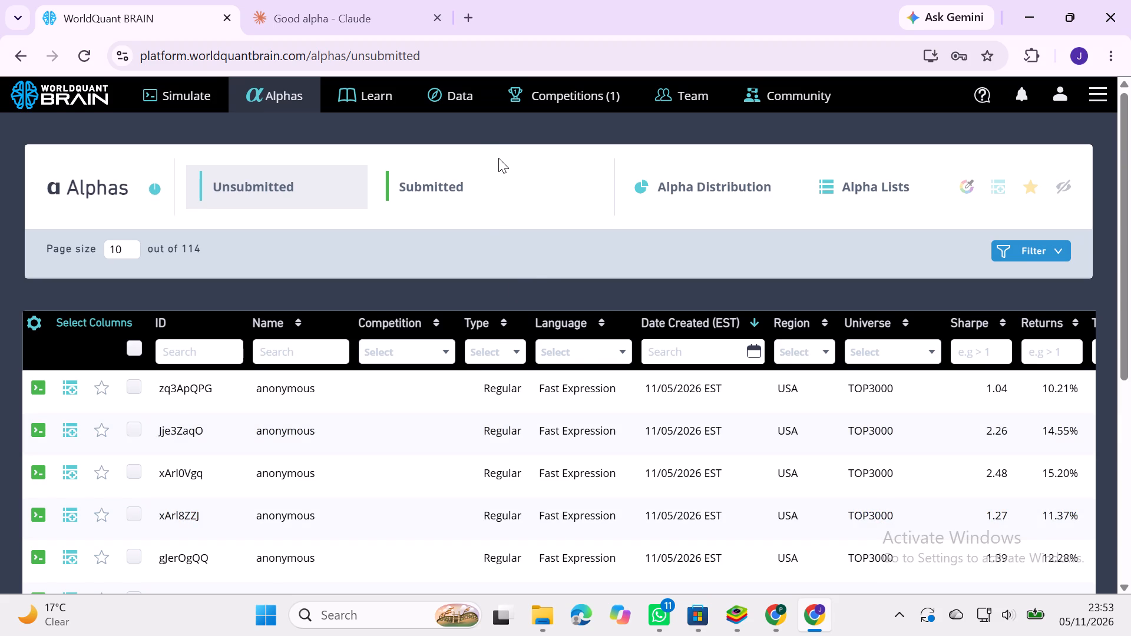
pyautogui.click(498, 180)
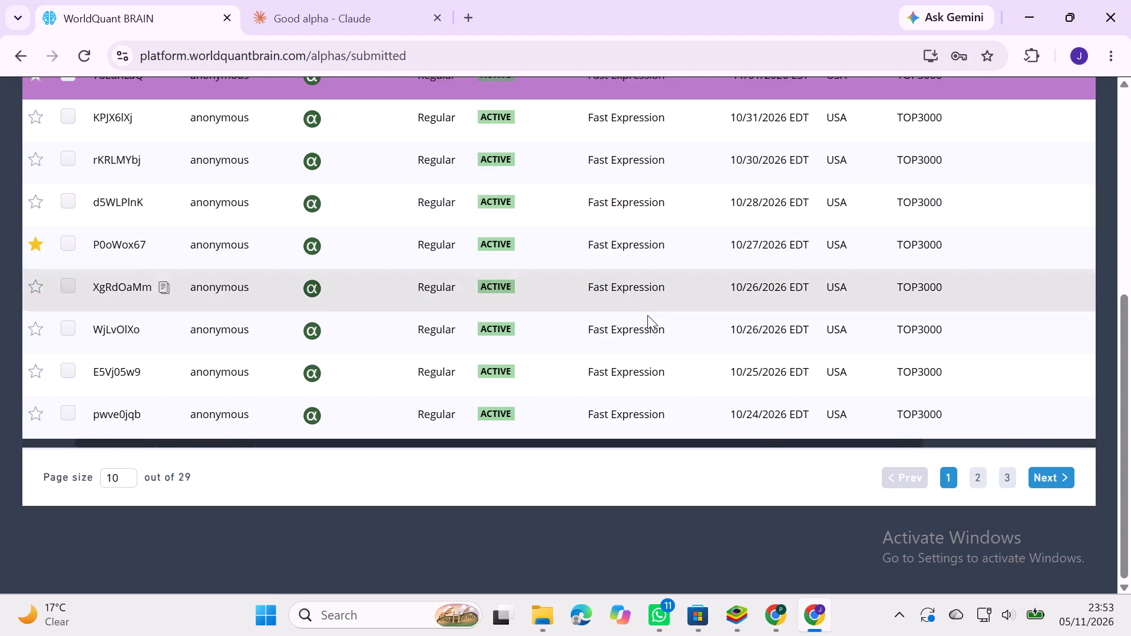
pyautogui.click(620, 428)
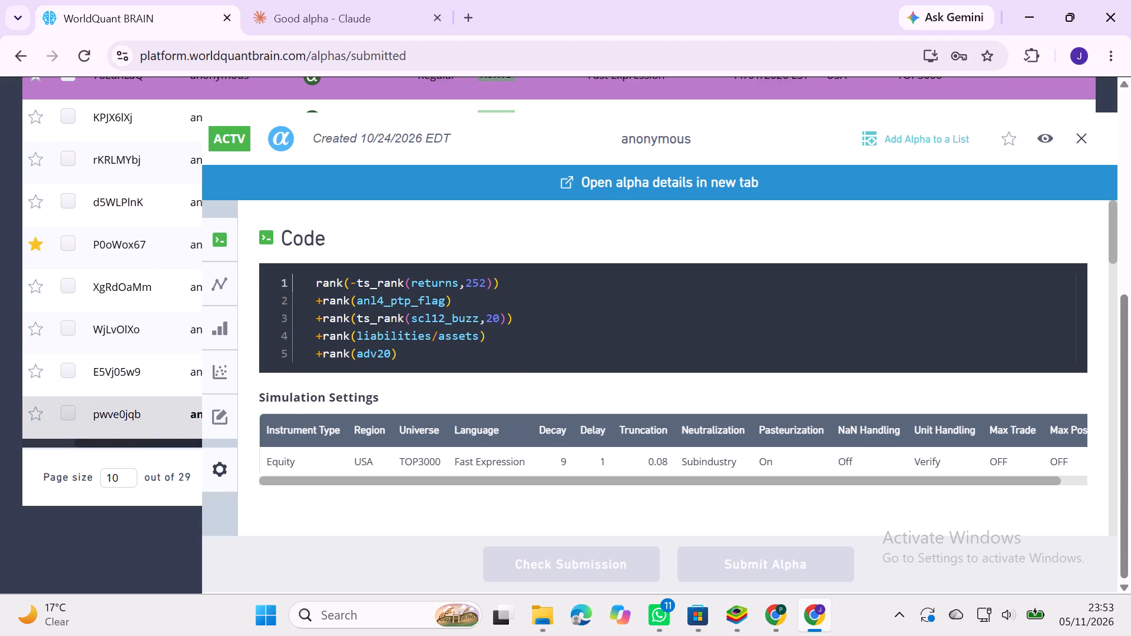
pyautogui.moveTo(396, 349); pyautogui.dragTo(371, 306)
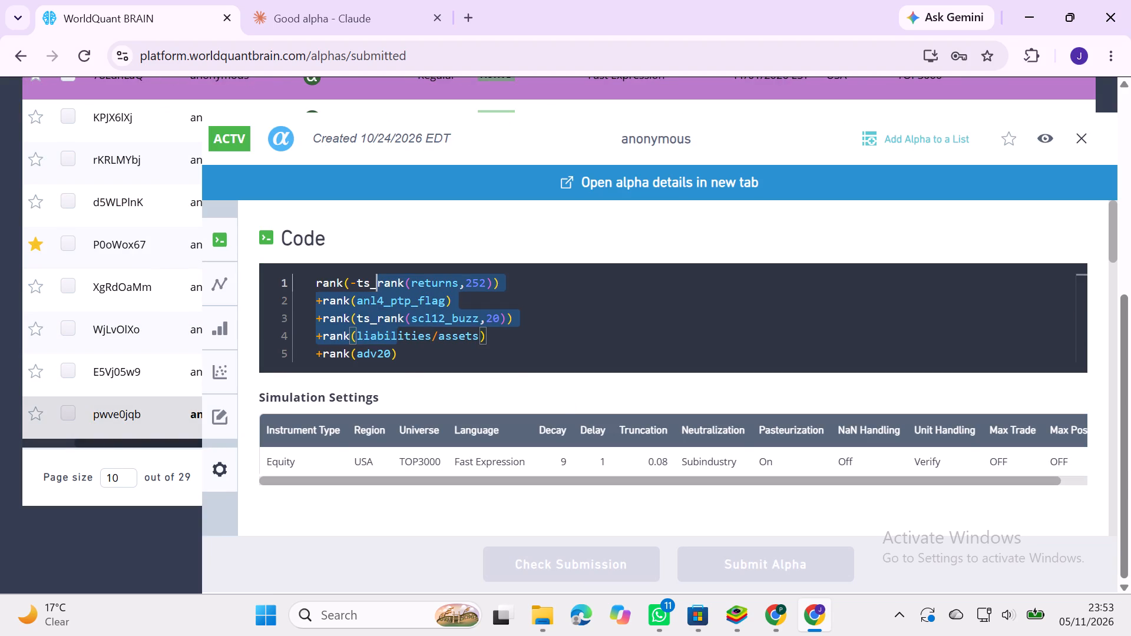
pyautogui.moveTo(371, 306); pyautogui.dragTo(405, 369)
pyautogui.moveTo(468, 351); pyautogui.dragTo(396, 353)
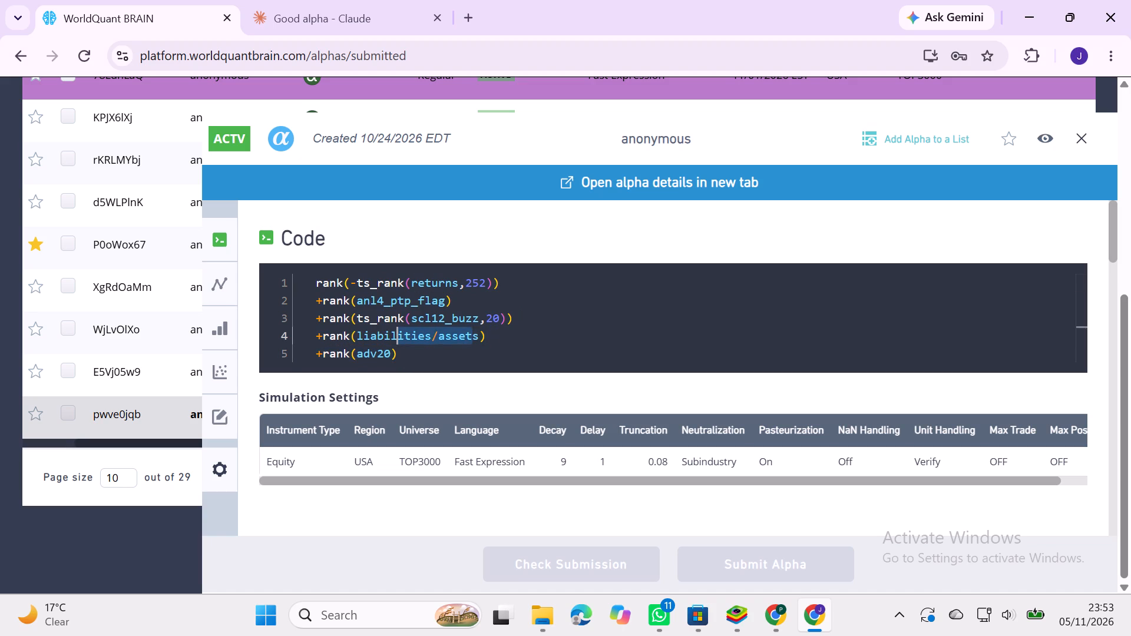
pyautogui.moveTo(396, 353); pyautogui.dragTo(408, 370)
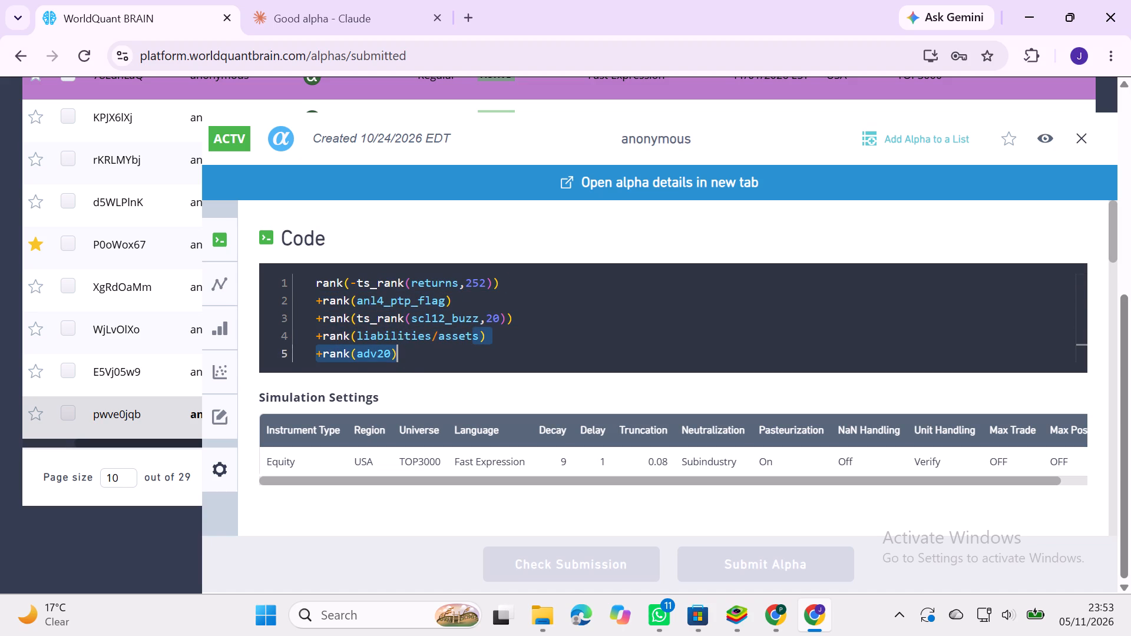
pyautogui.moveTo(408, 370); pyautogui.dragTo(410, 369)
pyautogui.click(409, 368)
pyautogui.moveTo(398, 355); pyautogui.dragTo(397, 353)
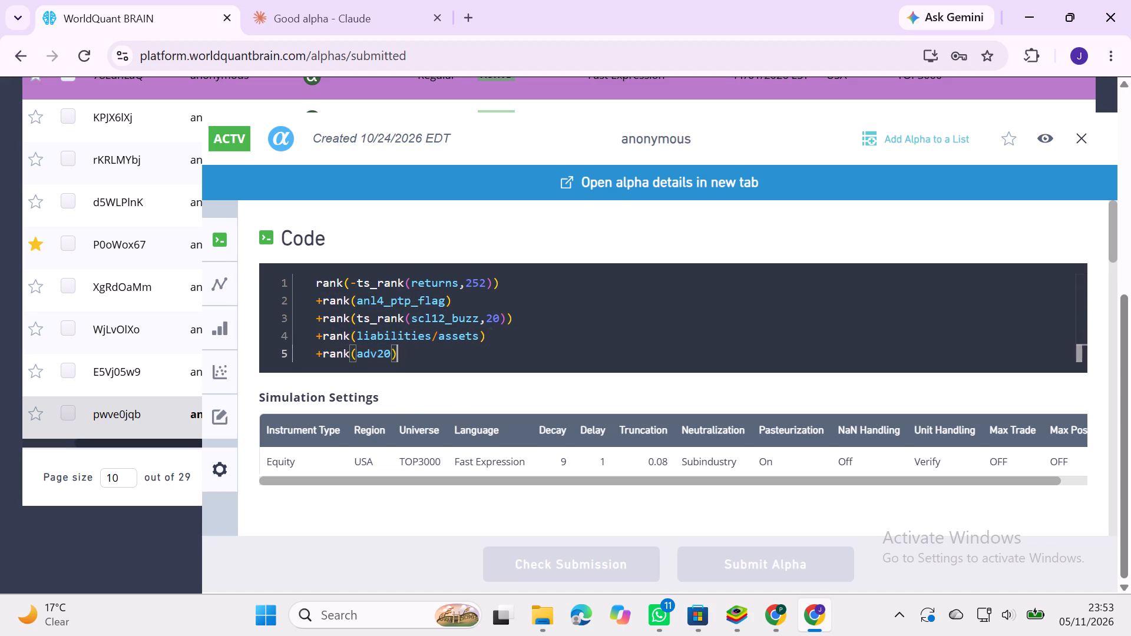
pyautogui.moveTo(397, 353); pyautogui.dragTo(303, 274)
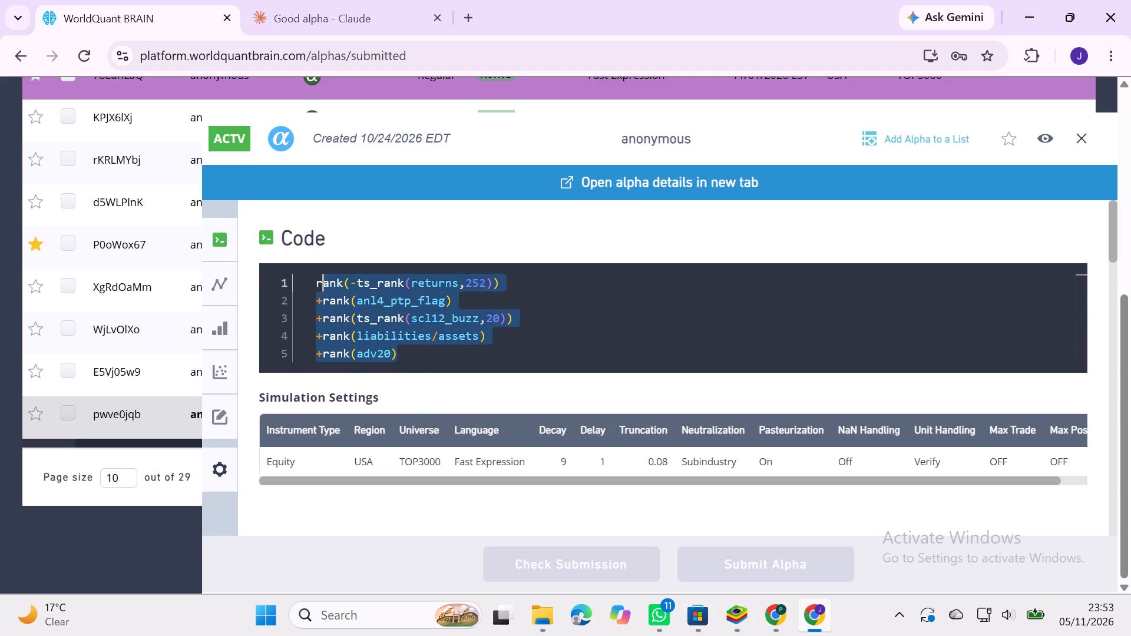
pyautogui.moveTo(303, 274); pyautogui.dragTo(302, 274)
pyautogui.hotkey('ctrl', 'c')
pyautogui.moveTo(392, 72); pyautogui.dragTo(403, 241)
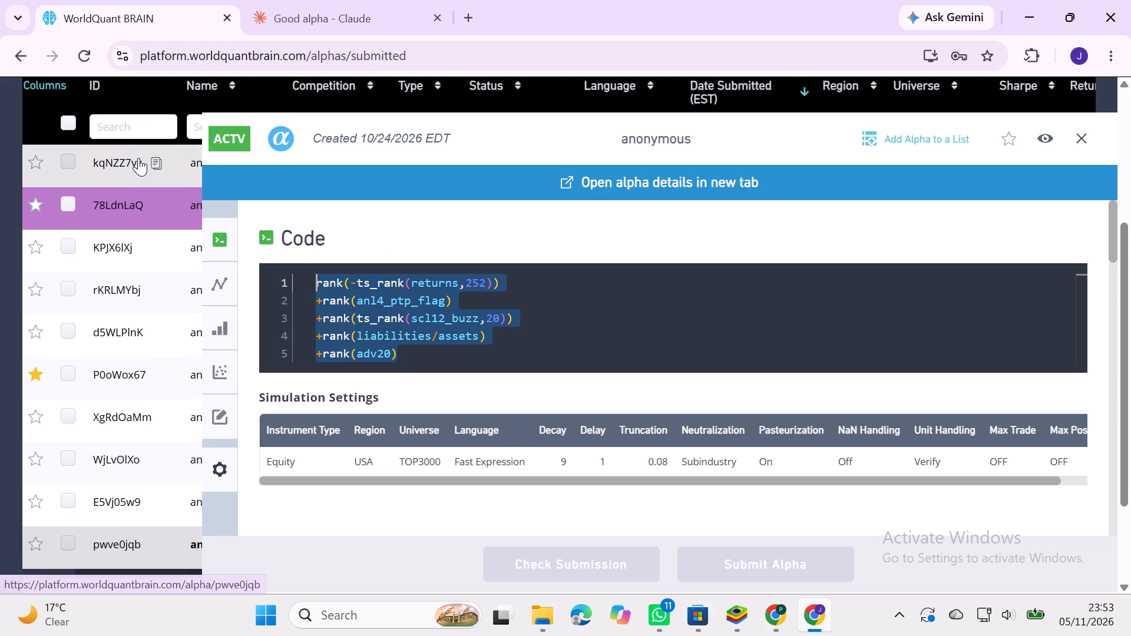
pyautogui.click(1084, 142)
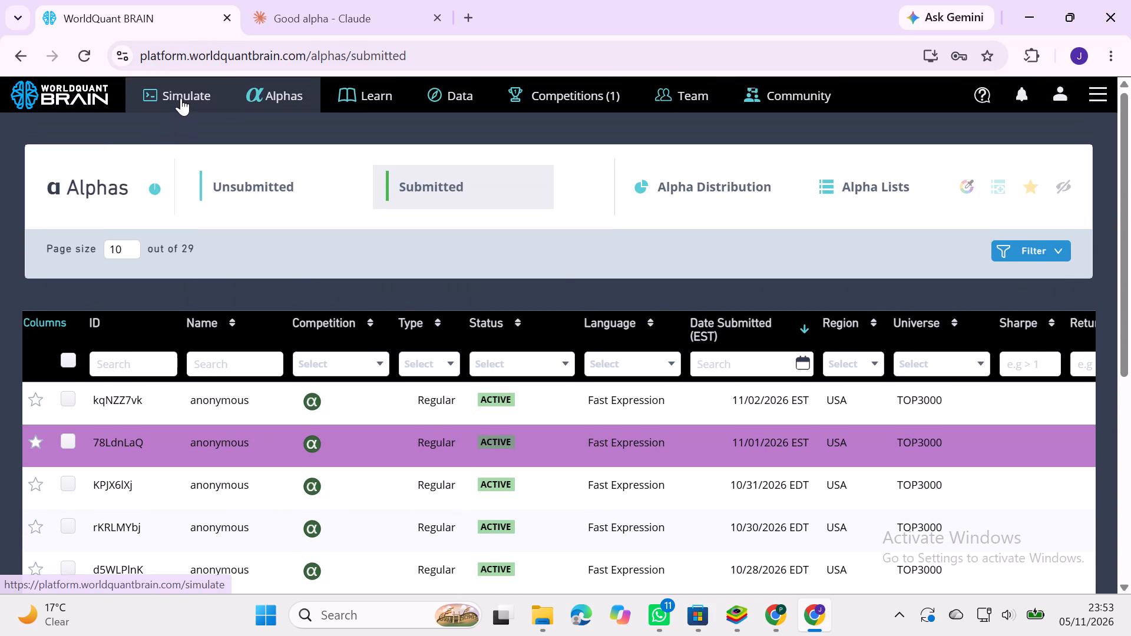
# Append + and the copied alpha expression after the 120 in the final ts_zscore term and try simulating the combined code.
pyautogui.click(181, 98)
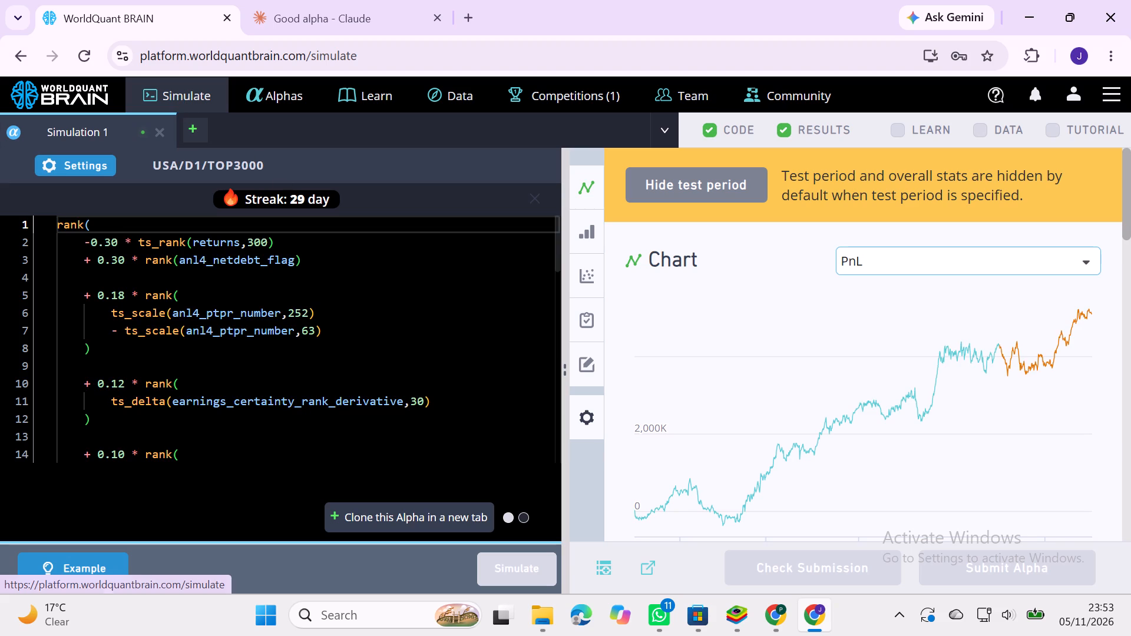
pyautogui.click(188, 459)
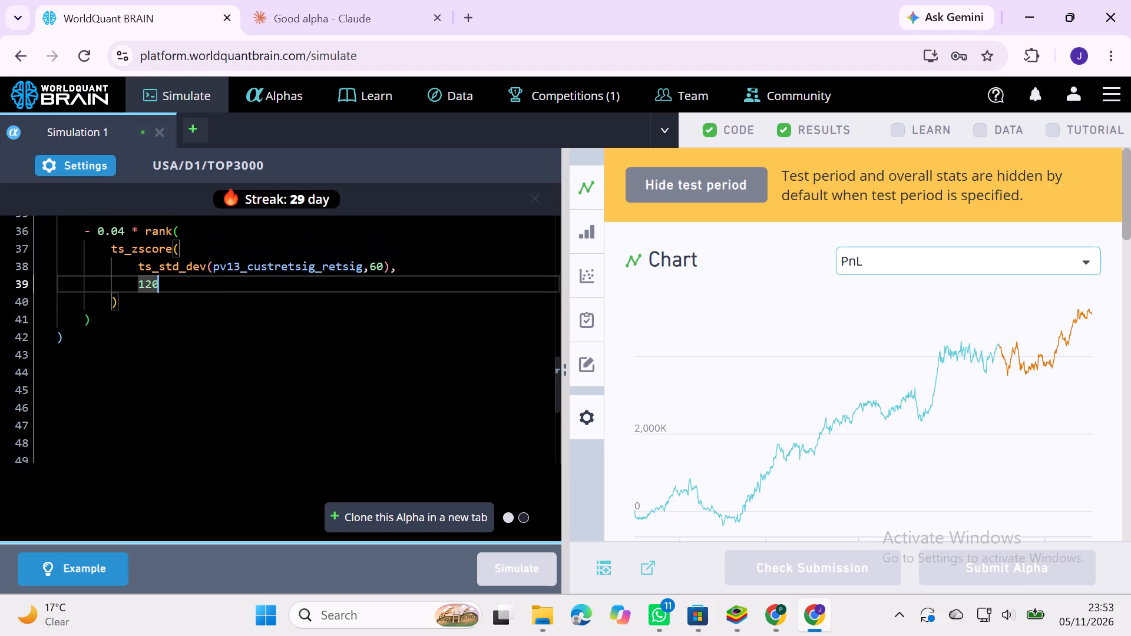
pyautogui.hotkey('shift', '+')
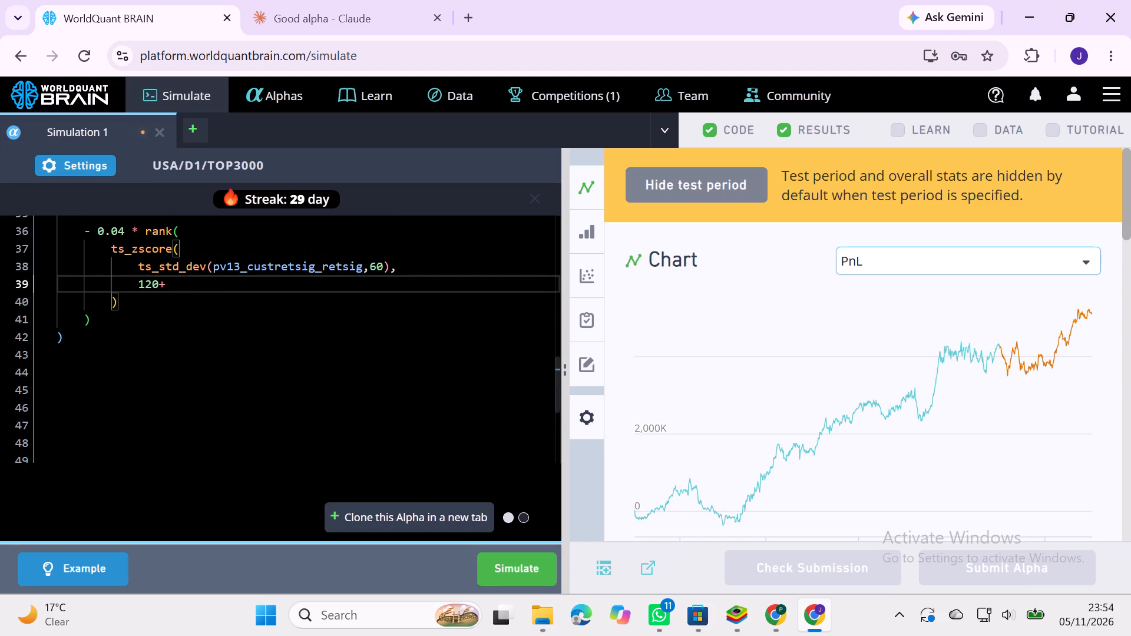
pyautogui.hotkey('ctrl', 'v')
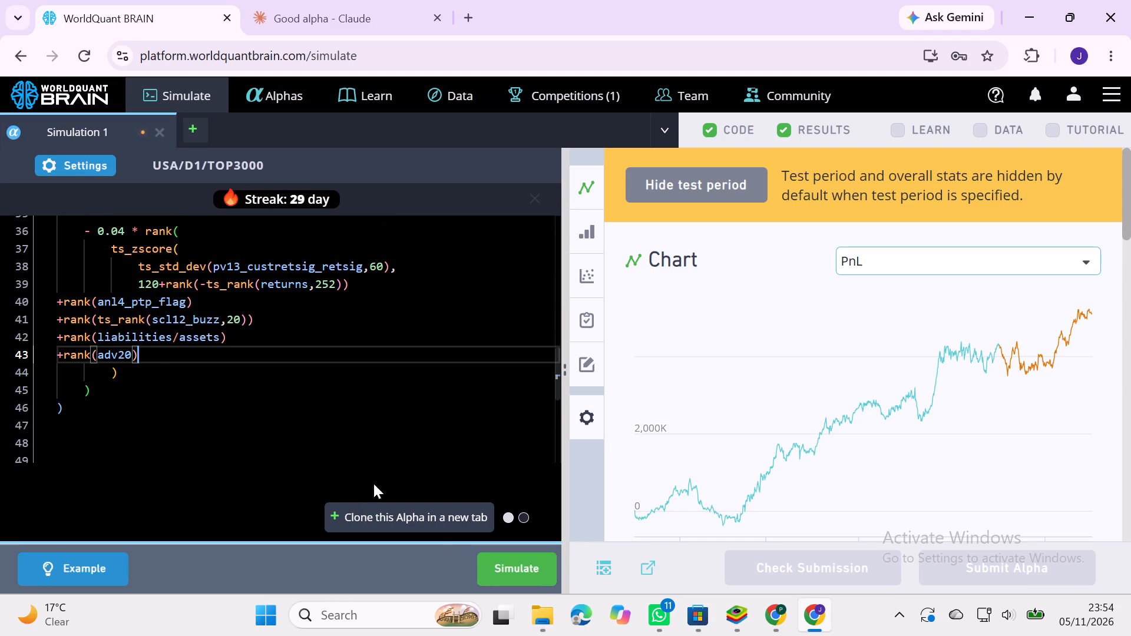
pyautogui.click(537, 567)
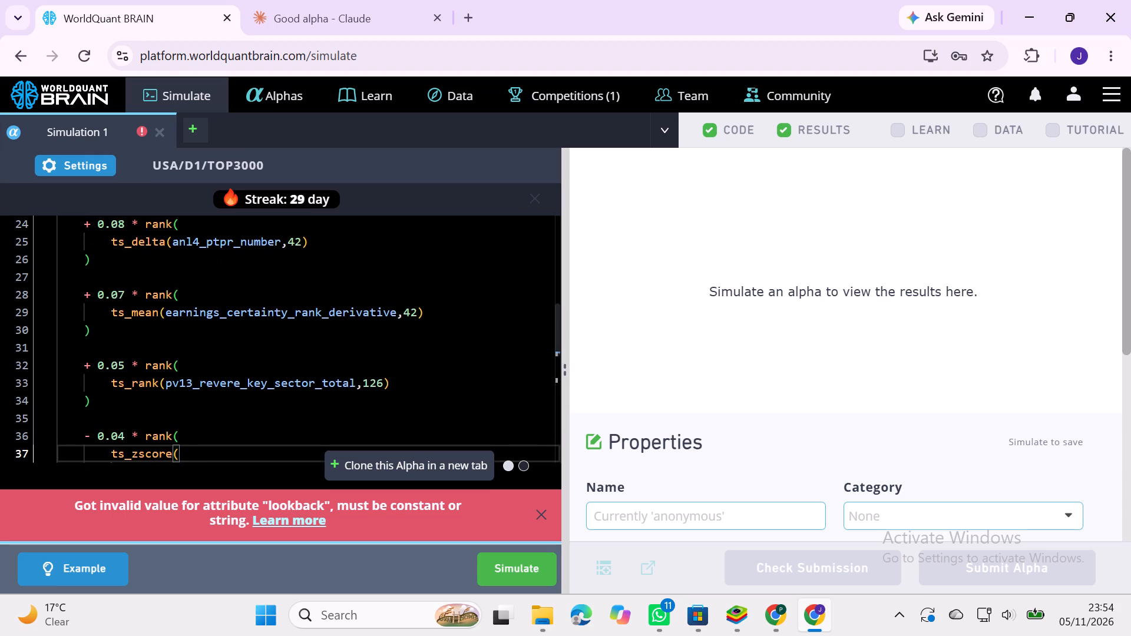
# Delete the combined expression from its first line through the ts_zscore( line, and select the remaining code.
pyautogui.doubleClick(185, 450)
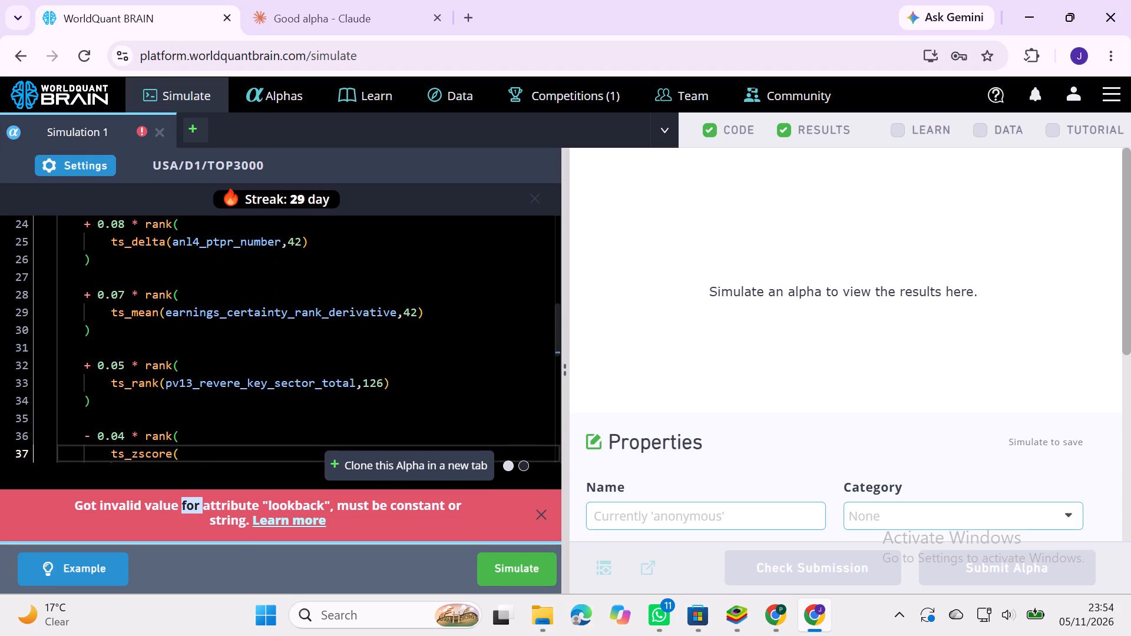
pyautogui.moveTo(179, 446); pyautogui.dragTo(206, 139)
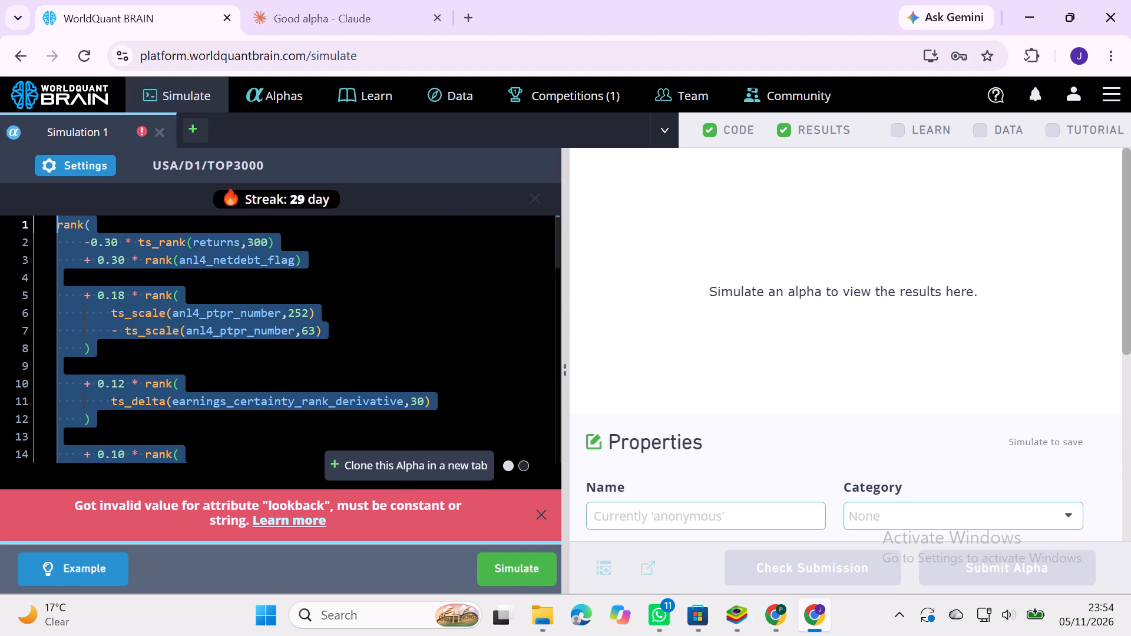
pyautogui.moveTo(206, 139); pyautogui.dragTo(206, 137)
pyautogui.press('BackSpace')
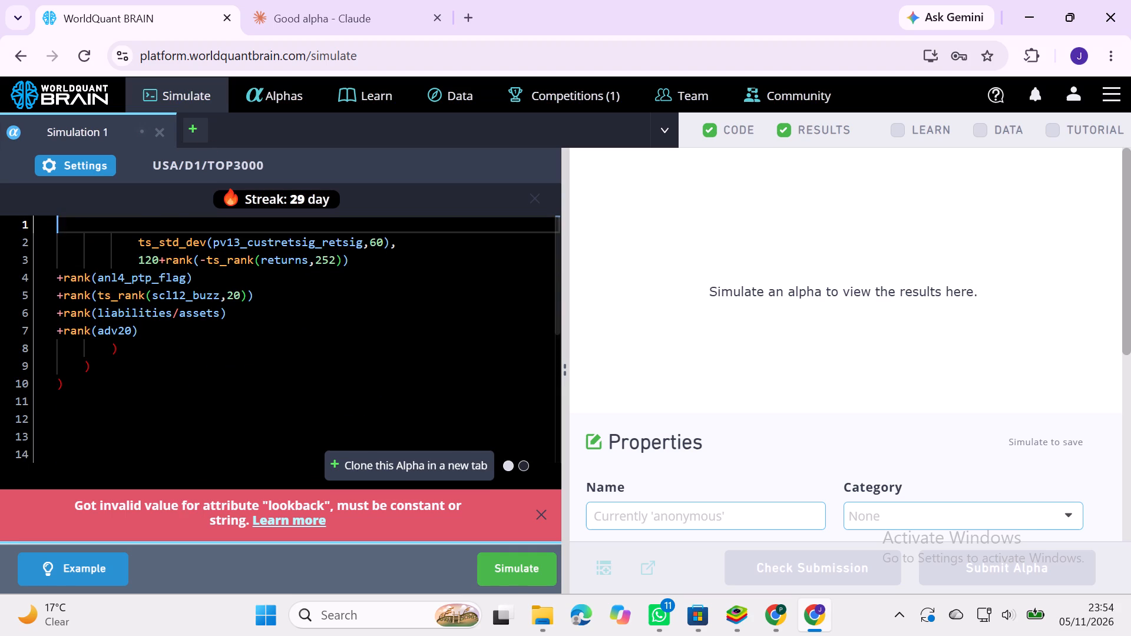
pyautogui.moveTo(65, 387); pyautogui.dragTo(45, 185)
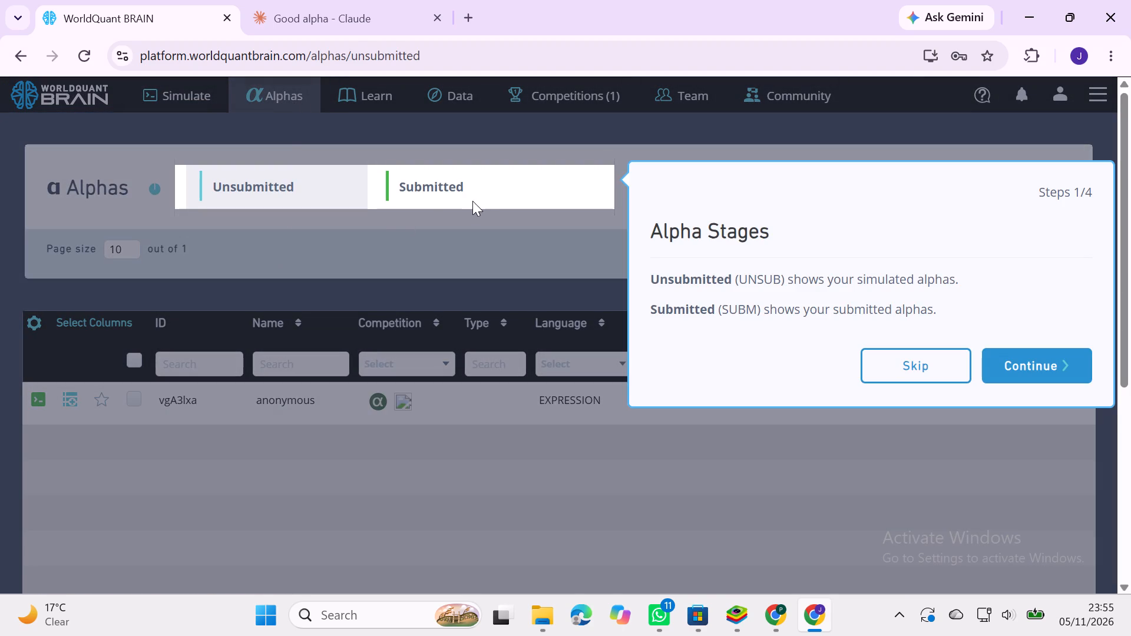
# Skip the Alpha Stages tour on the Alphas page to reach the submitted alphas.
pyautogui.click(465, 187)
pyautogui.click(927, 371)
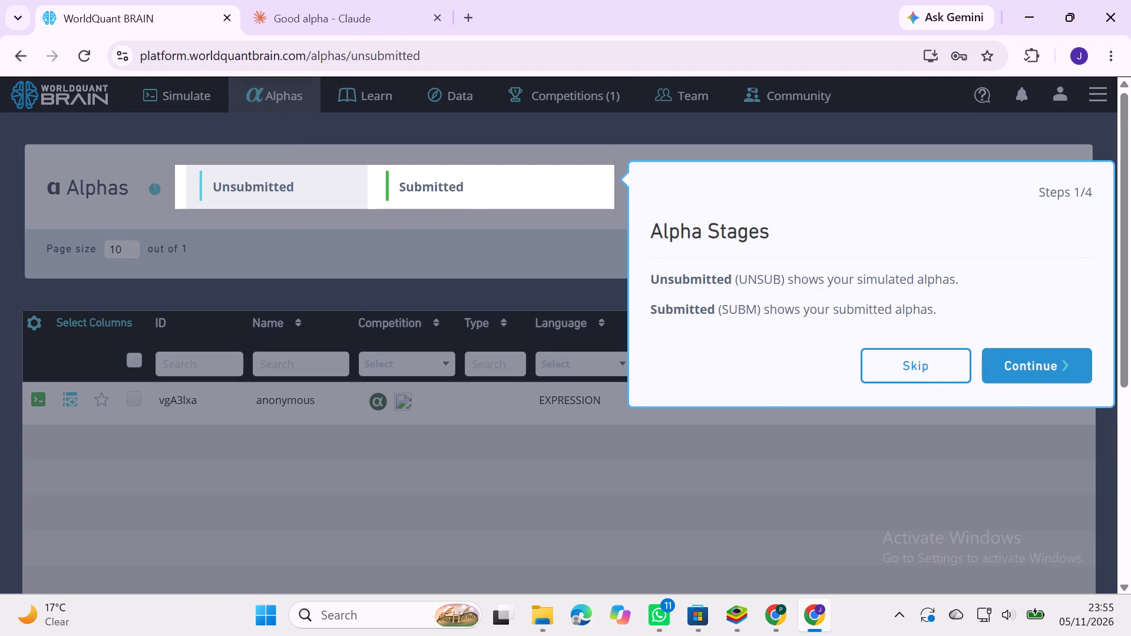
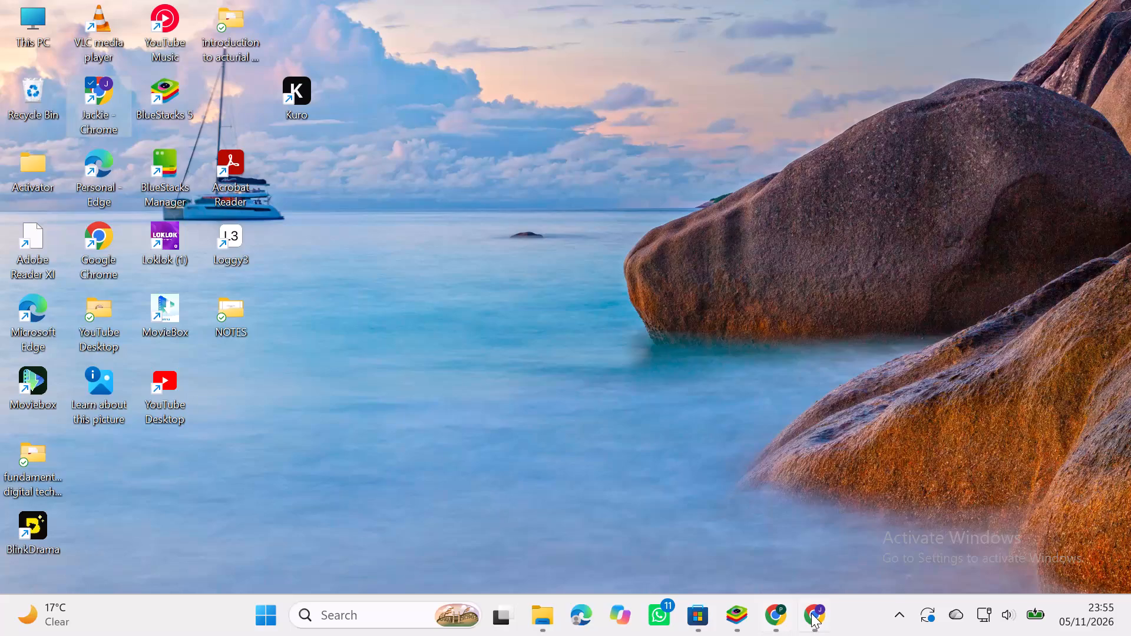
# Switch to Chrome and set the page size of the submitted alphas list to 2.
pyautogui.click(812, 613)
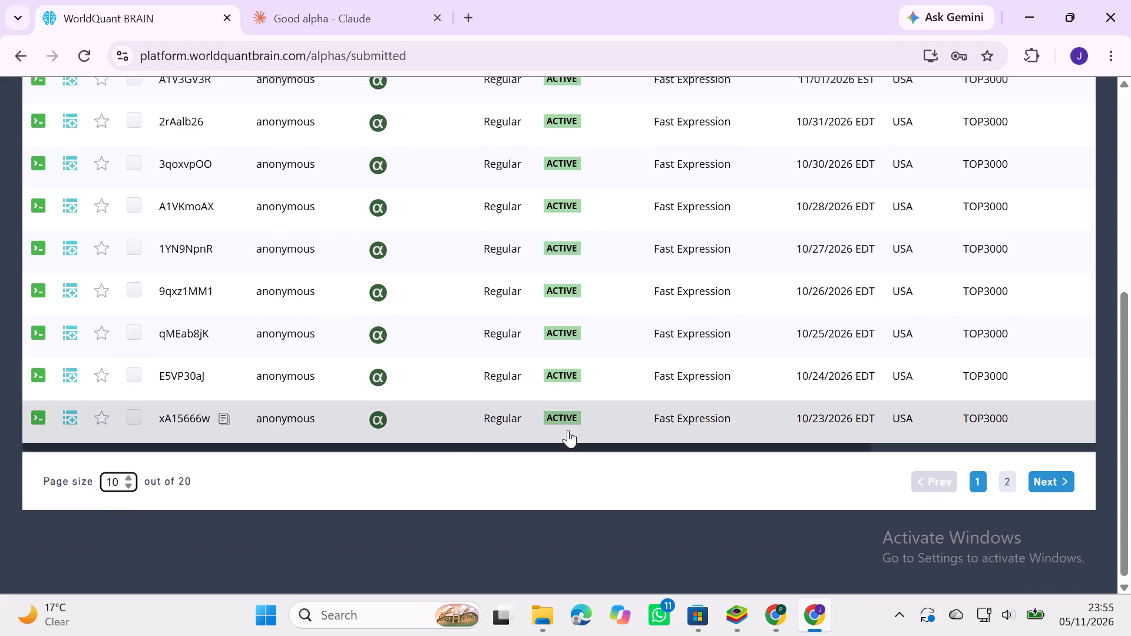
pyautogui.tripleClick(129, 486)
pyautogui.tripleClick(129, 486)
pyautogui.click(128, 486)
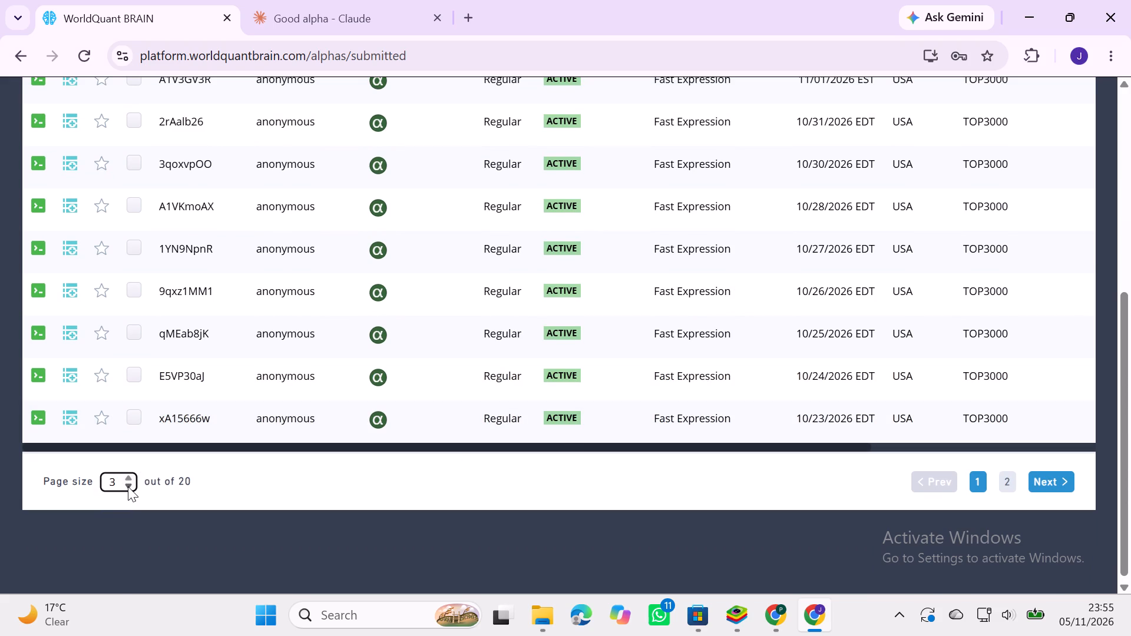
pyautogui.click(596, 506)
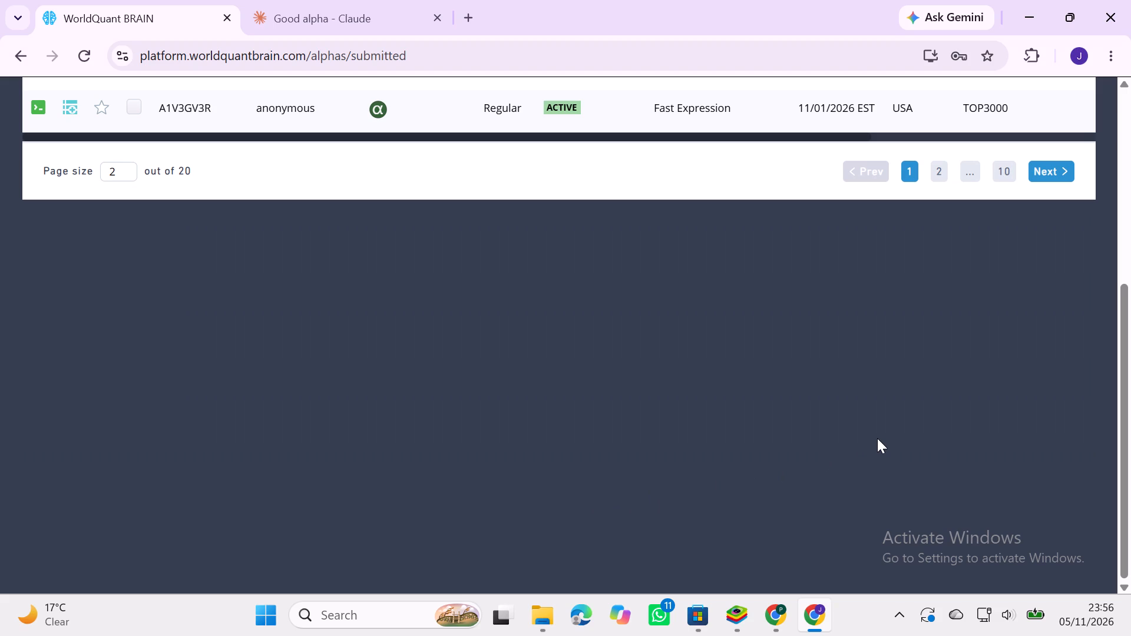
# Return to the unsubmitted alphas list and advance to its final page, page 5, dismissing the Instagram notification along the way.
pyautogui.click(16, 48)
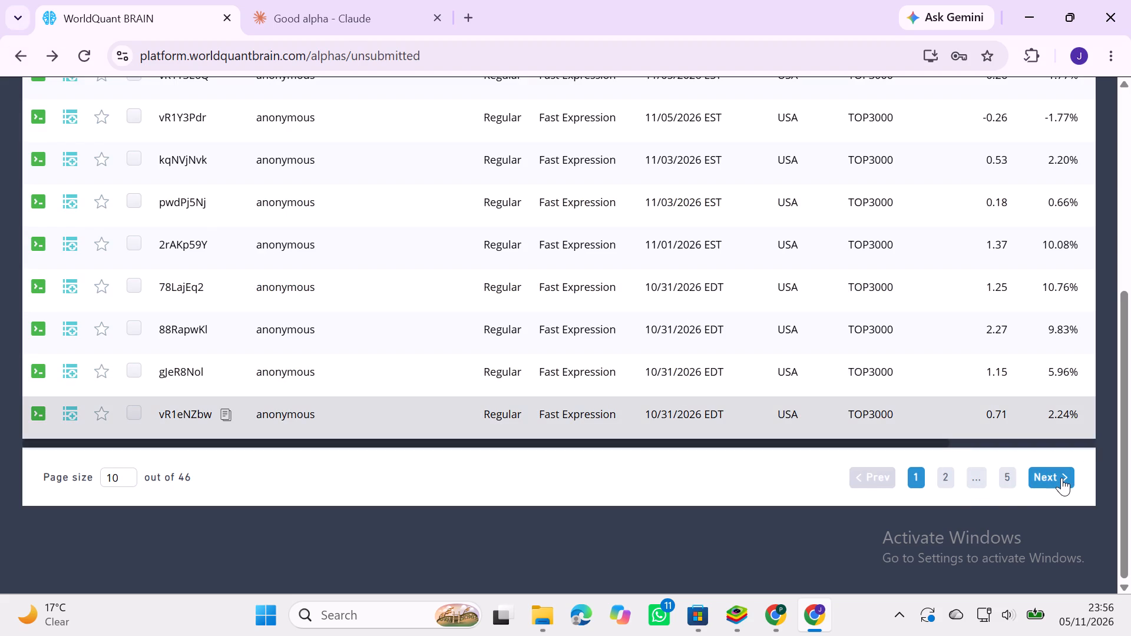
pyautogui.click(1060, 478)
pyautogui.click(1060, 478)
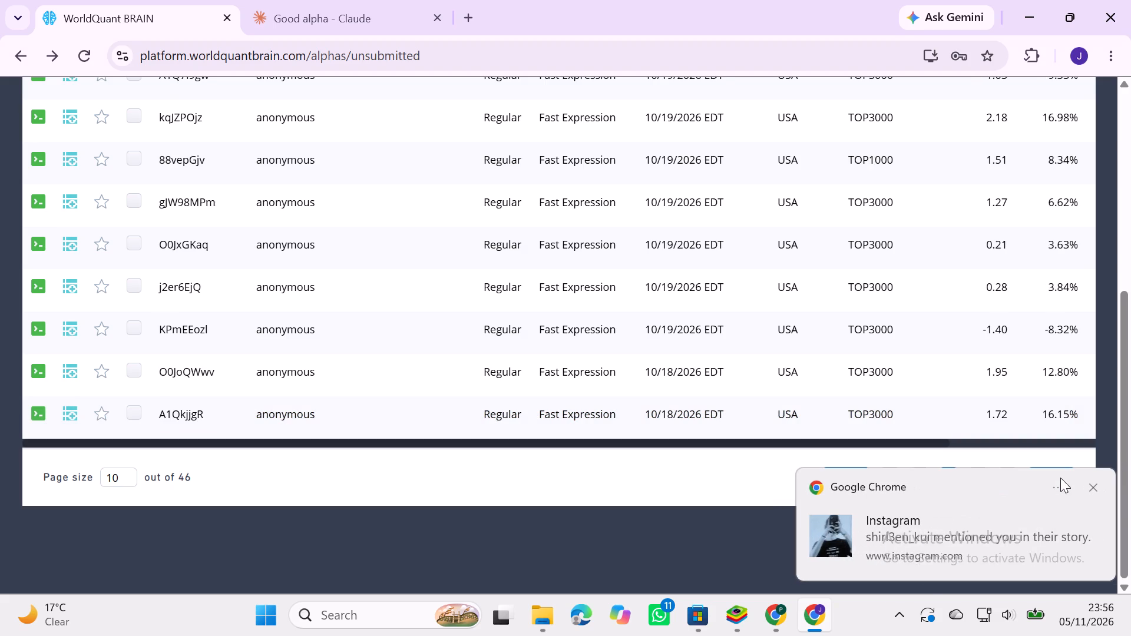
pyautogui.click(1104, 492)
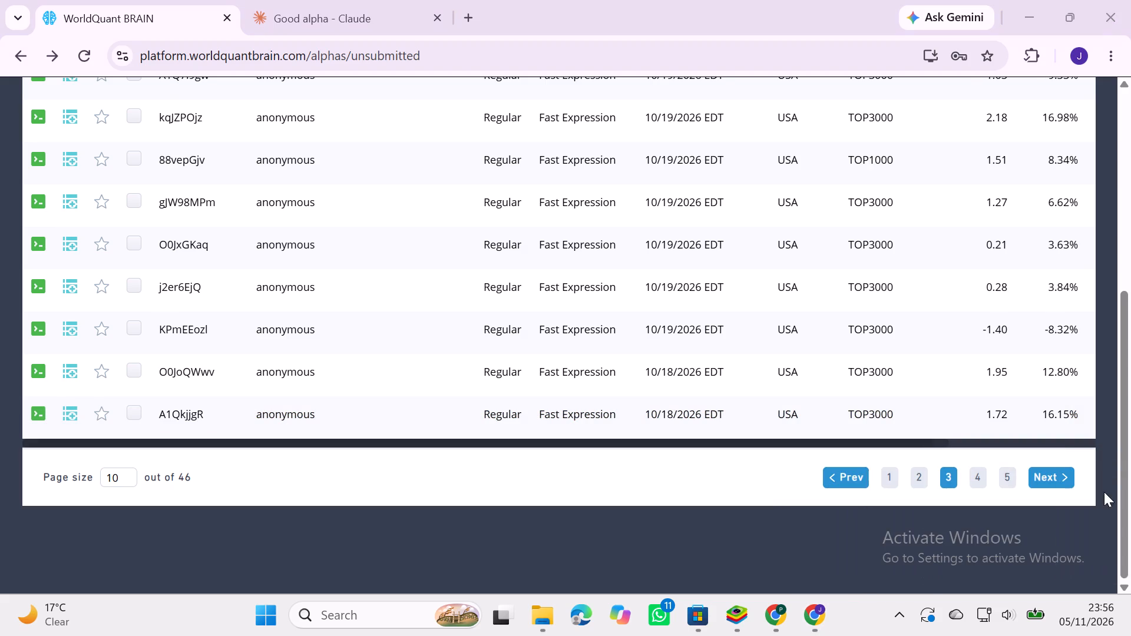
pyautogui.click(1061, 473)
pyautogui.doubleClick(1060, 473)
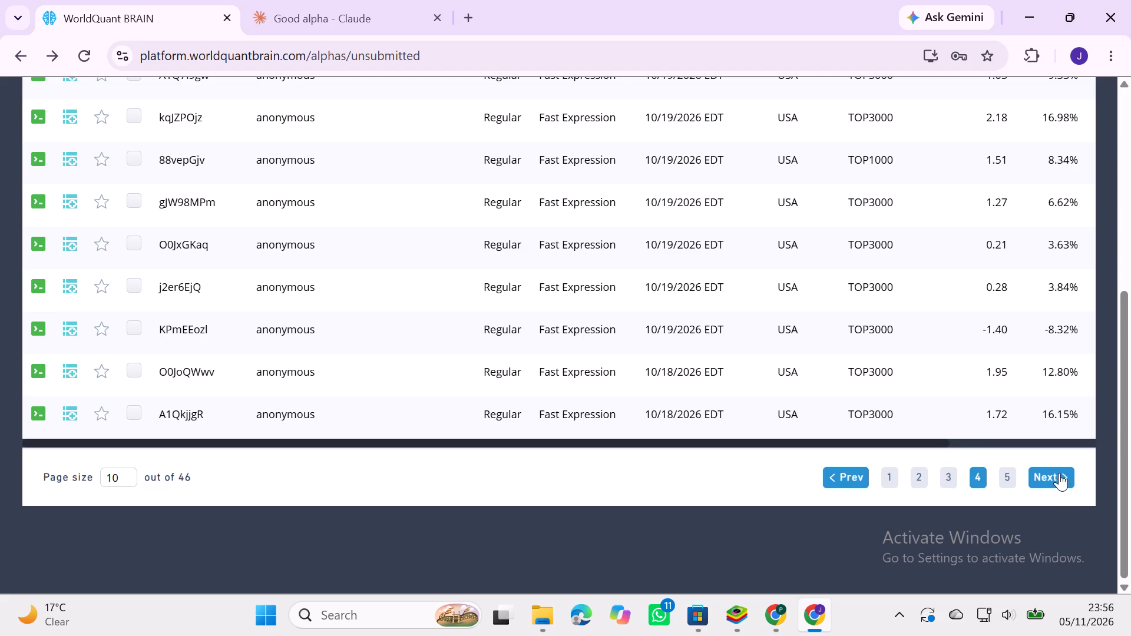
pyautogui.click(1059, 473)
pyautogui.click(1059, 473)
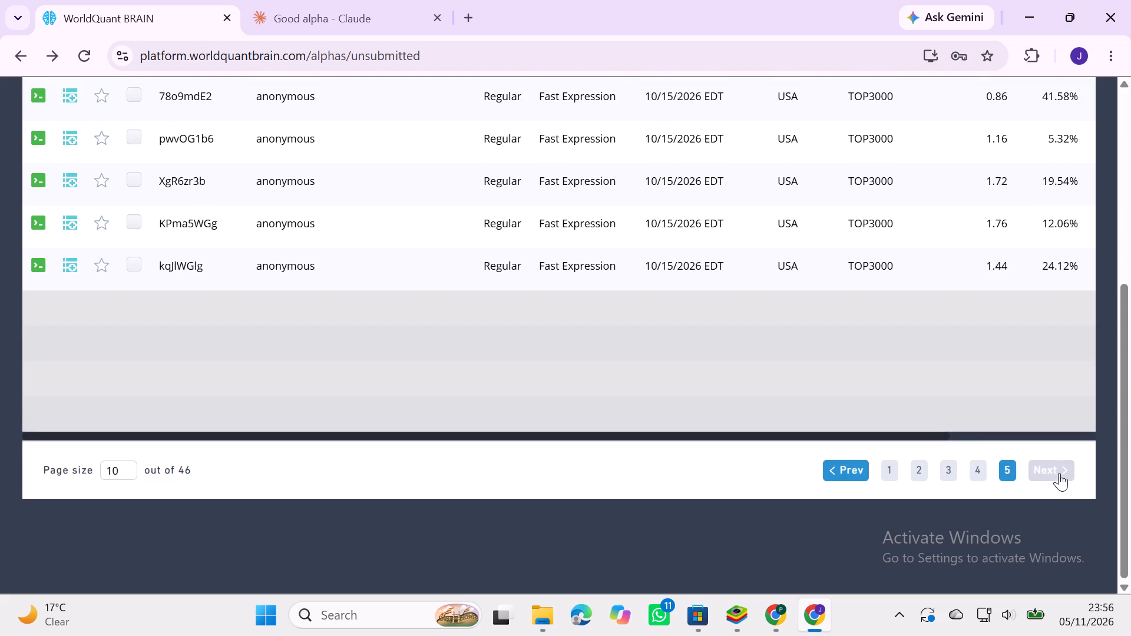
# Open the details of the last alpha on page 5 of the unsubmitted list to examine its code and simulation settings.
pyautogui.click(708, 261)
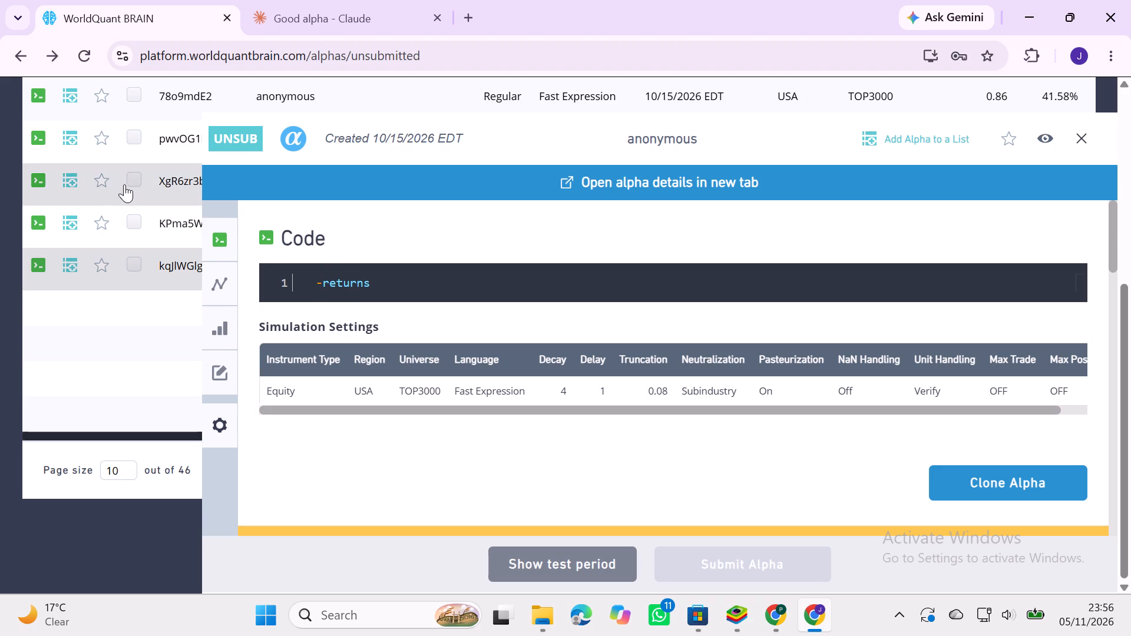
# Close the details of the unsubmitted alpha whose code is -returns.
pyautogui.click(178, 302)
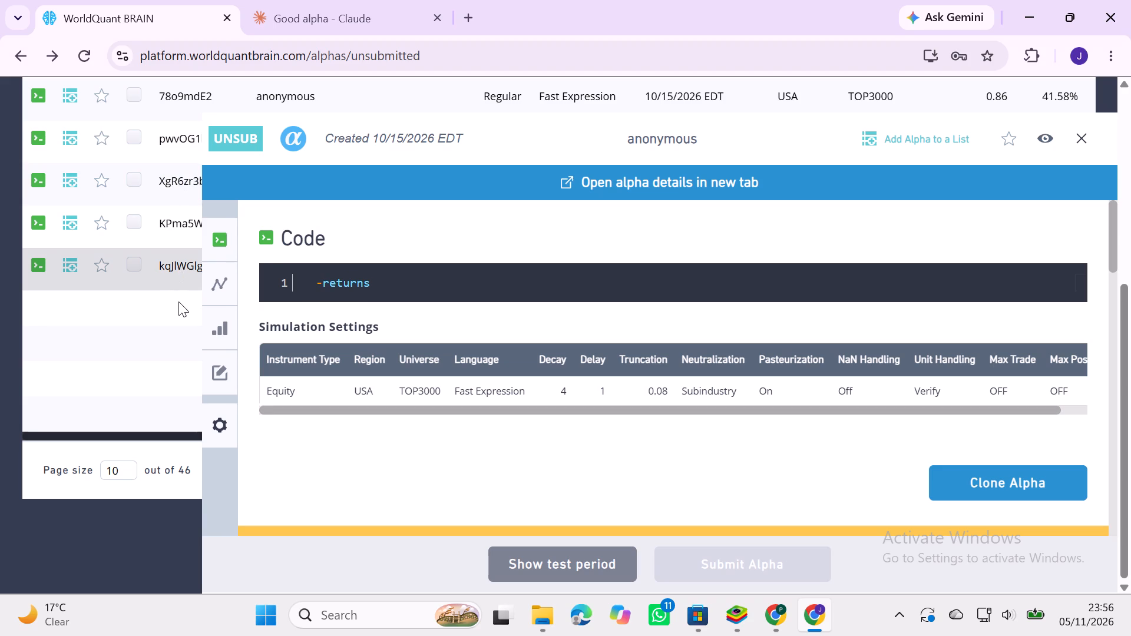
pyautogui.click(139, 334)
pyautogui.click(1084, 137)
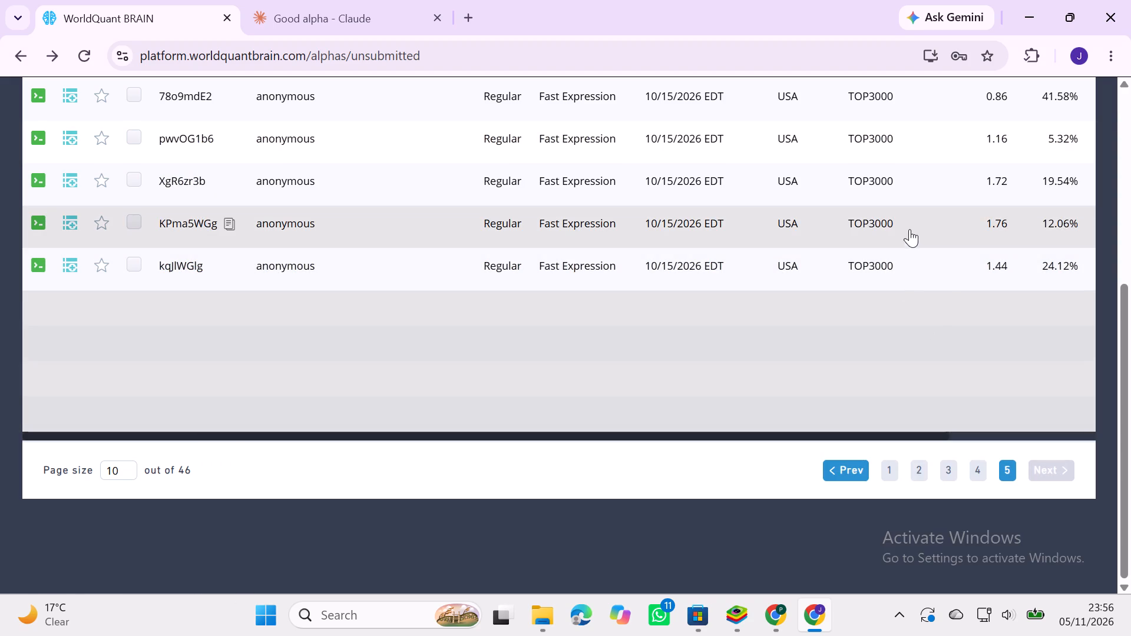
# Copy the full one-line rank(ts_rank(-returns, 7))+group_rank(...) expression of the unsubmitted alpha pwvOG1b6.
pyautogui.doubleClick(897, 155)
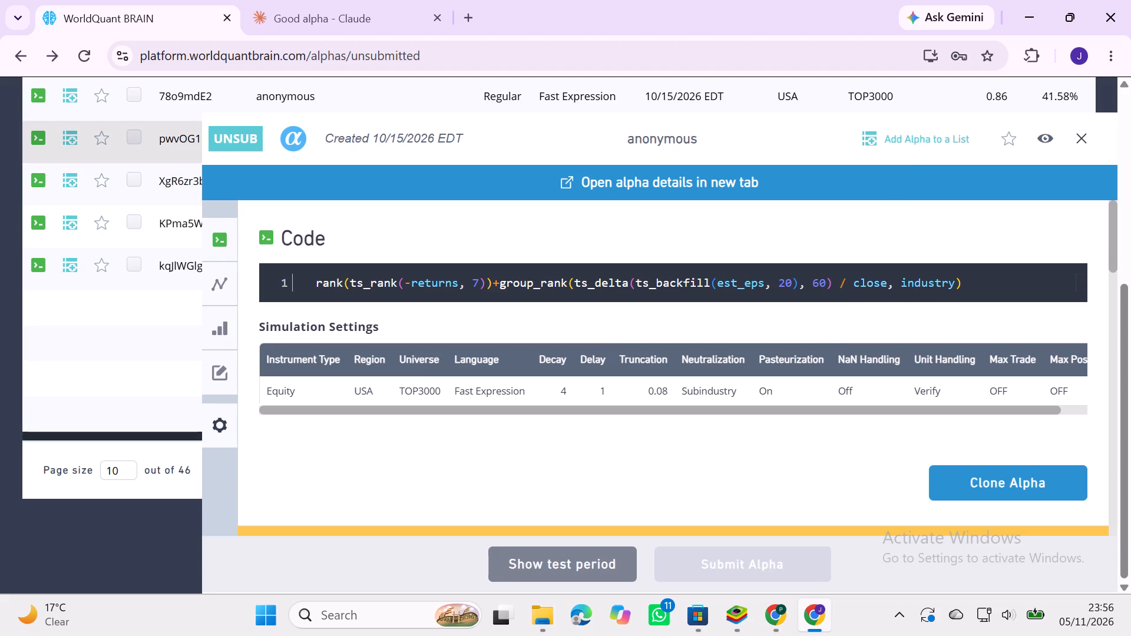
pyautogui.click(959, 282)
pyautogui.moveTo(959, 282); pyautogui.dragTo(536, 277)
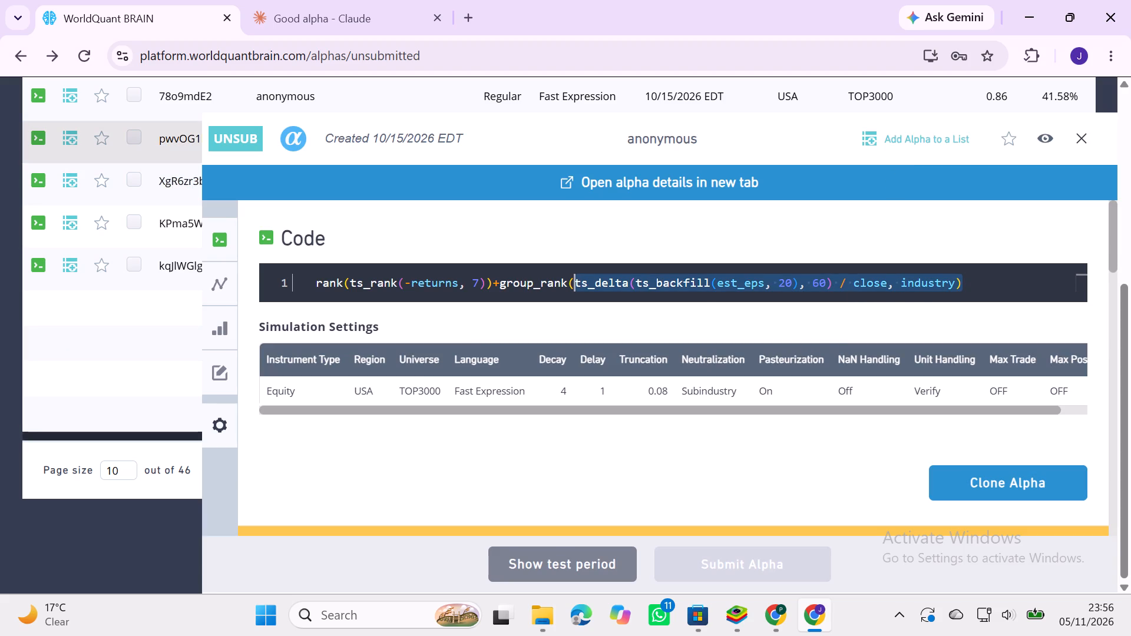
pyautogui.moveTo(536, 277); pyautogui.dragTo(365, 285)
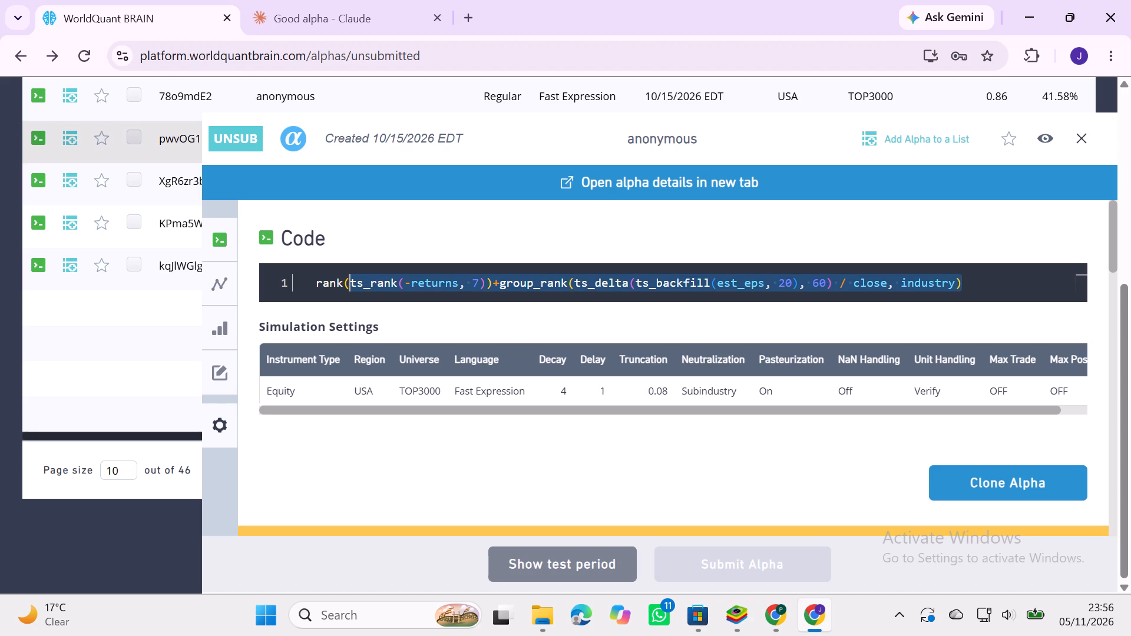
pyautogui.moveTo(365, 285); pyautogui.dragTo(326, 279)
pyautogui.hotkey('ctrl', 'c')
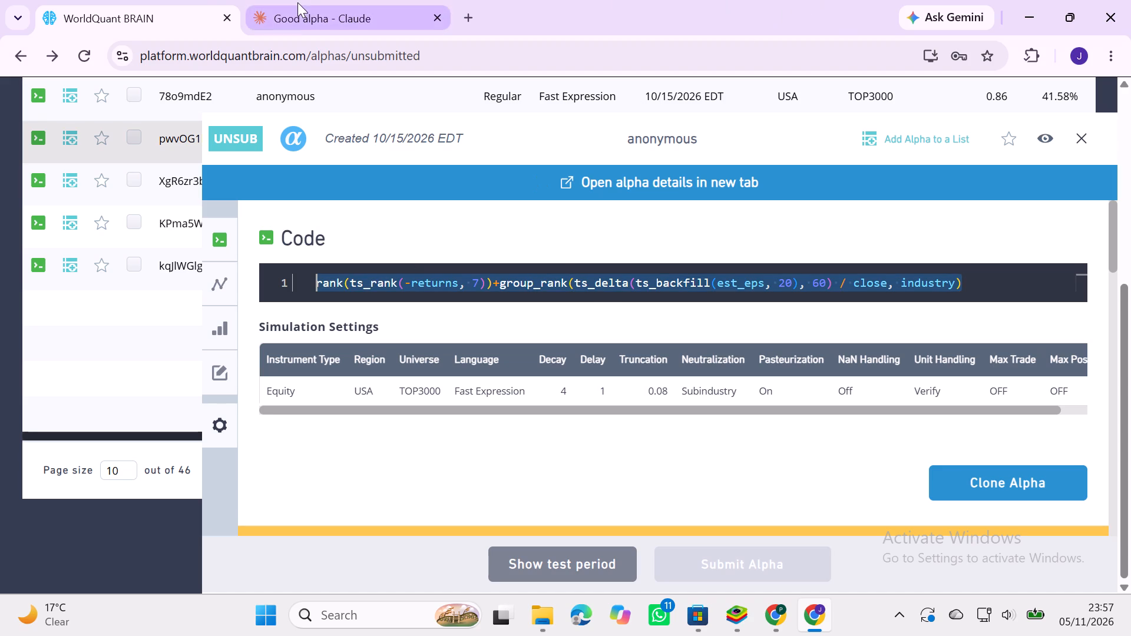
# Copy the first five code lines, from gap through ts_mean(, of the submitted alpha 78LndZg5, created 11/02/2026.
pyautogui.click(21, 52)
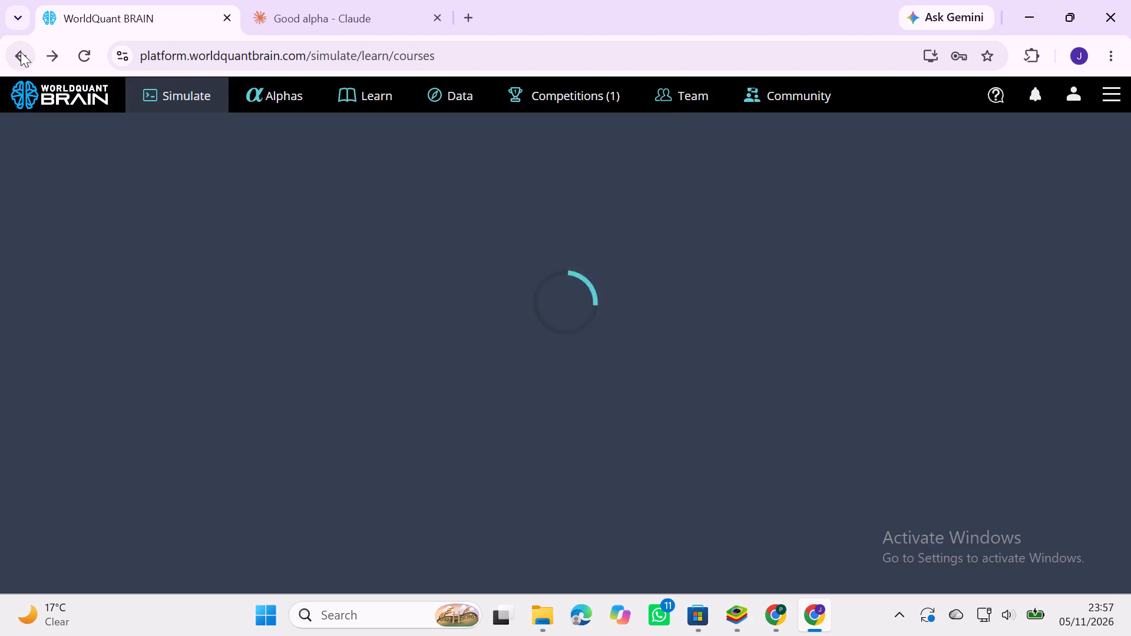
pyautogui.click(21, 52)
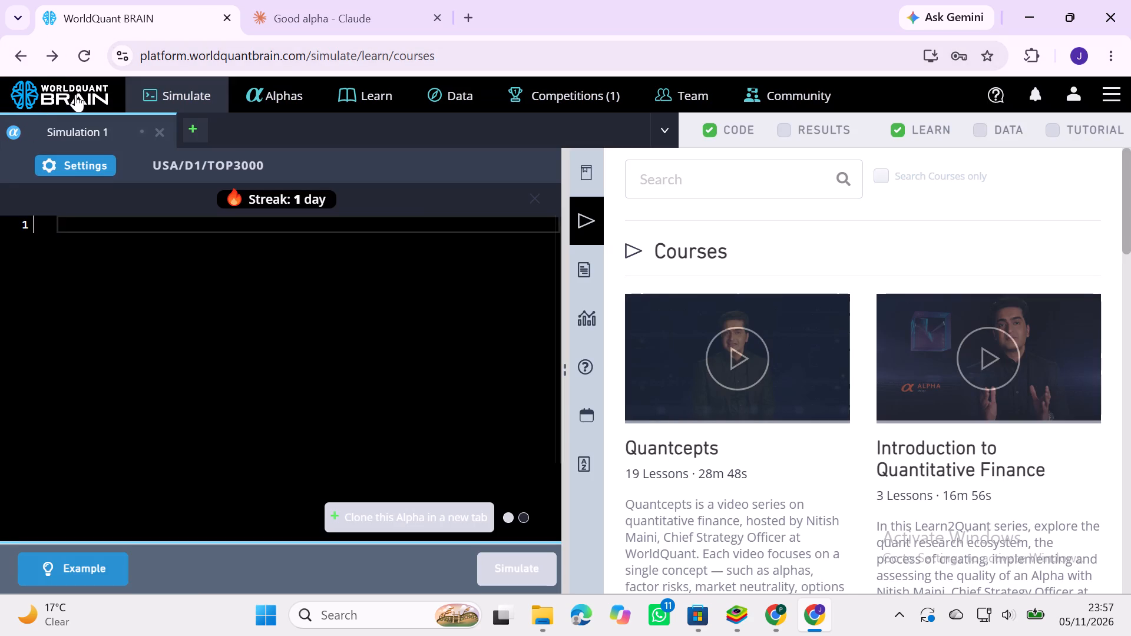
pyautogui.click(276, 98)
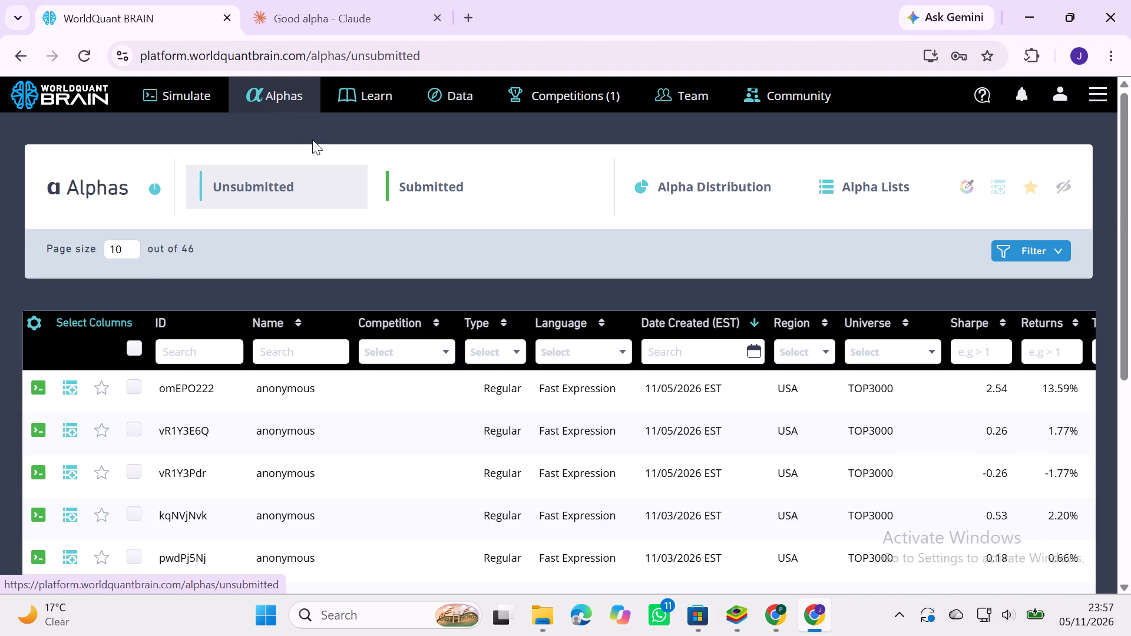
pyautogui.click(448, 190)
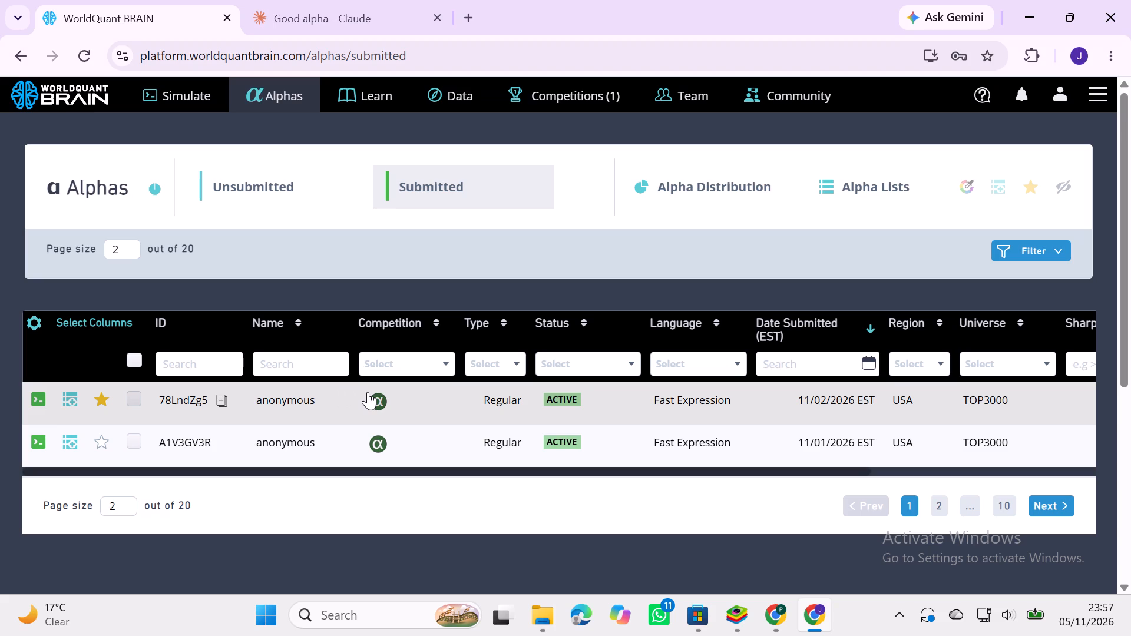
pyautogui.click(368, 392)
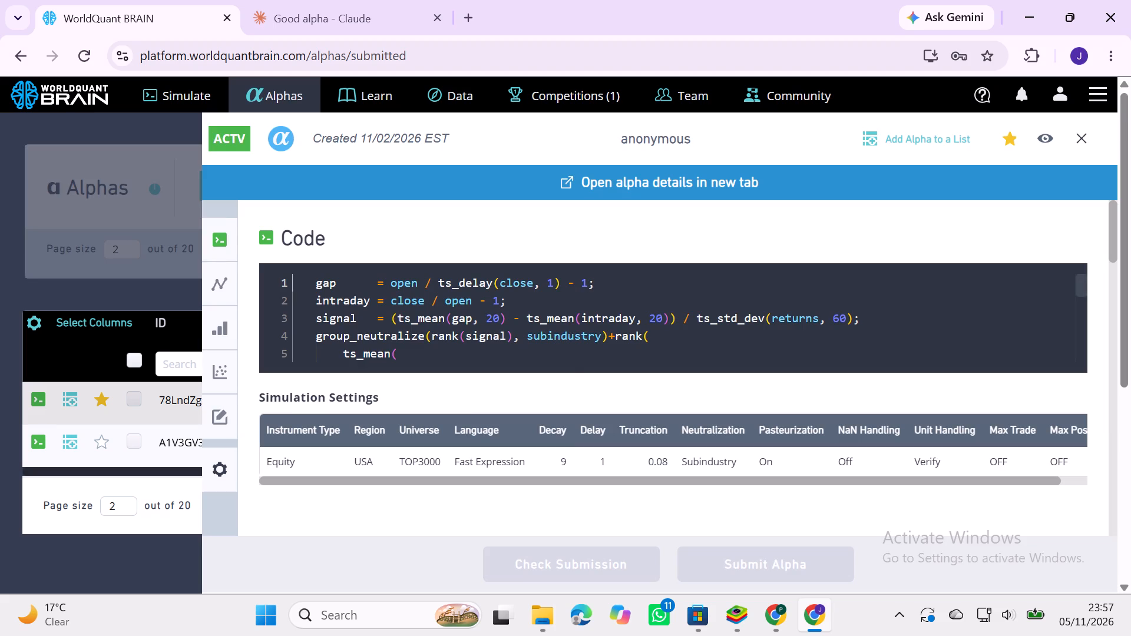
pyautogui.moveTo(402, 356); pyautogui.dragTo(374, 303)
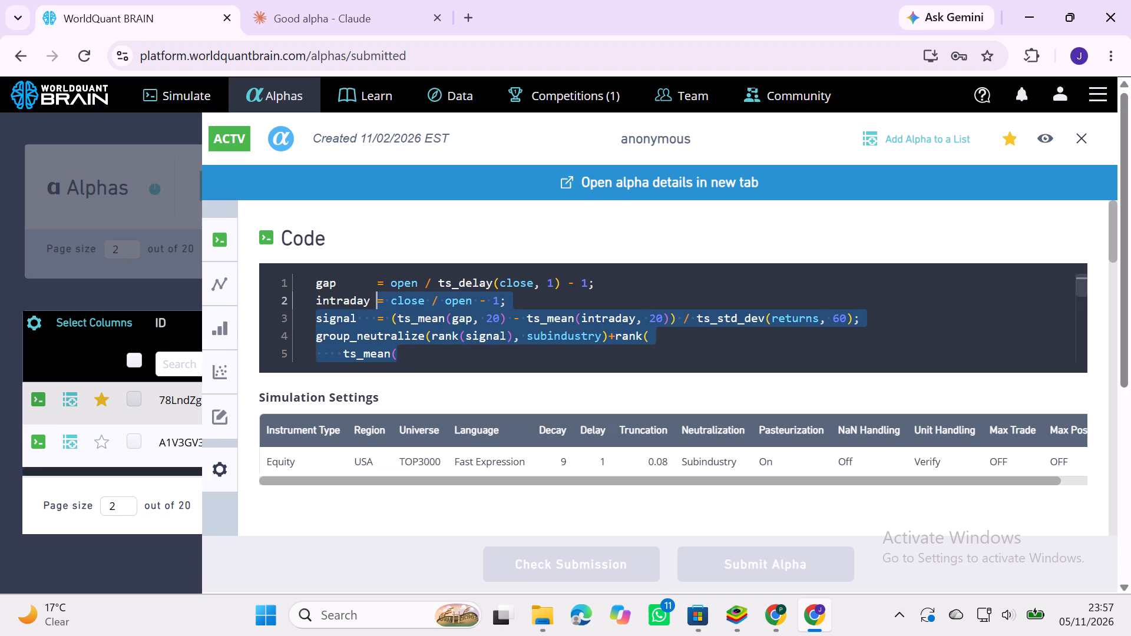
pyautogui.moveTo(374, 303); pyautogui.dragTo(298, 247)
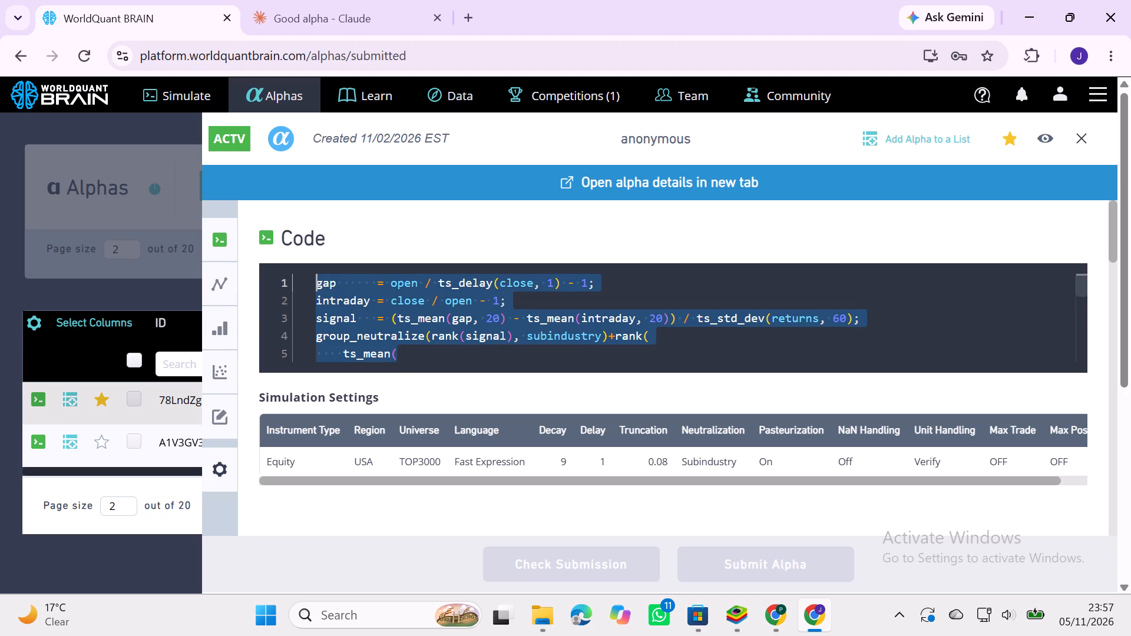
pyautogui.hotkey('ctrl', 'c')
# Copy the selected code, from the gap line through ts_mean(, of the submitted alpha created 11/02/2026.
pyautogui.hotkey('ctrl', 'c')
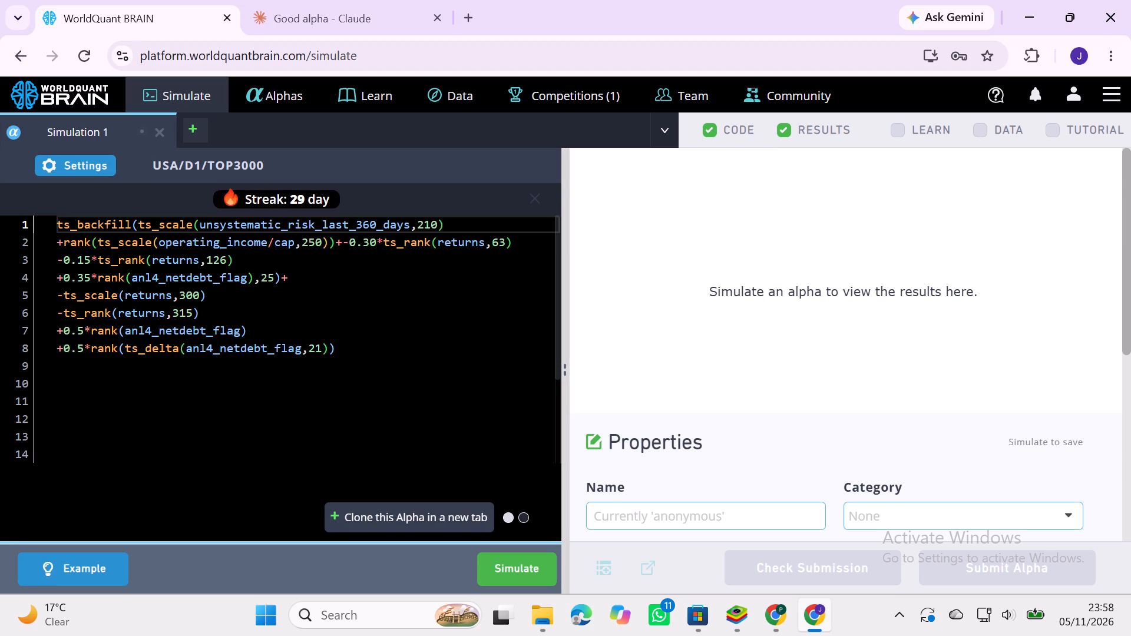
# Replace the whole eight-line expression in Simulation 1 with the copied gap/intraday signal code and try simulating it.
pyautogui.moveTo(340, 343); pyautogui.dragTo(286, 258)
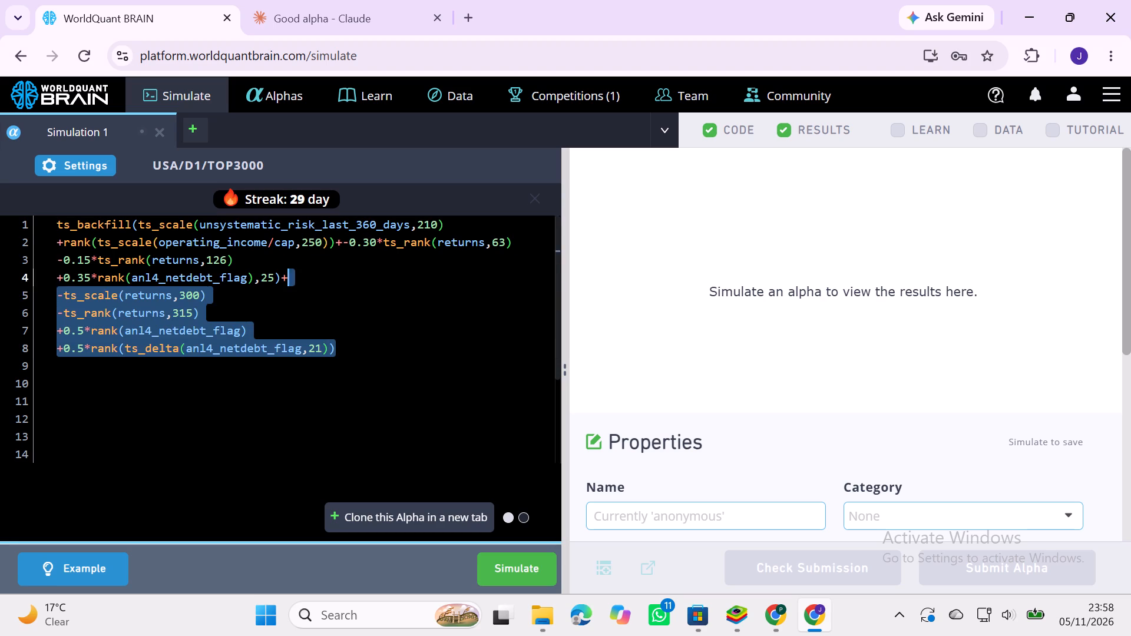
pyautogui.moveTo(286, 258); pyautogui.dragTo(229, 213)
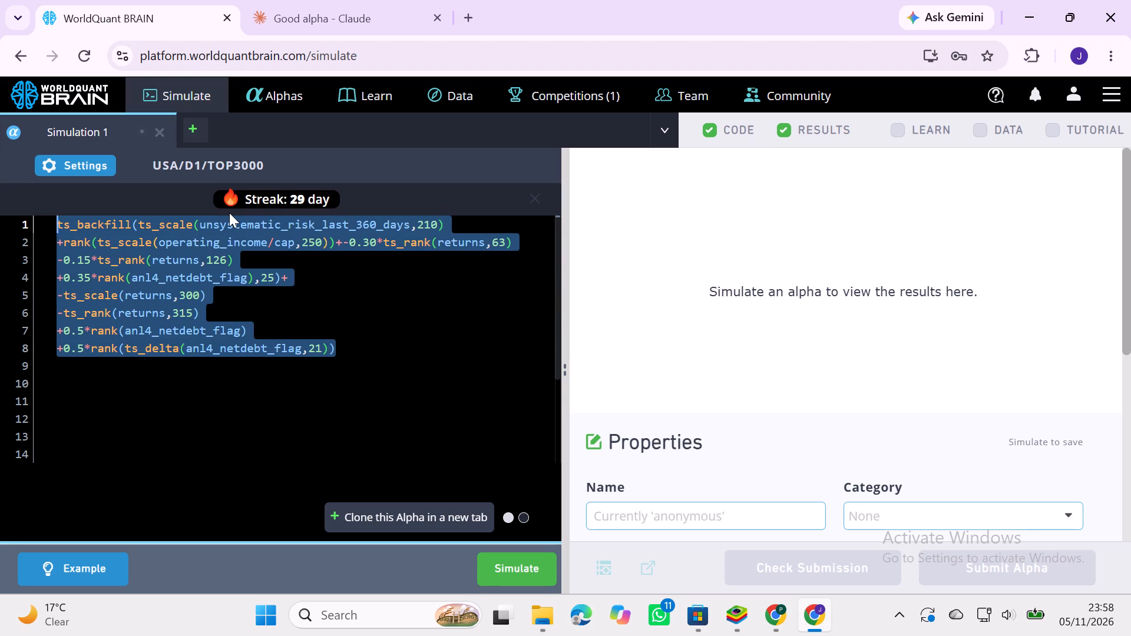
pyautogui.hotkey('ctrl', 'v')
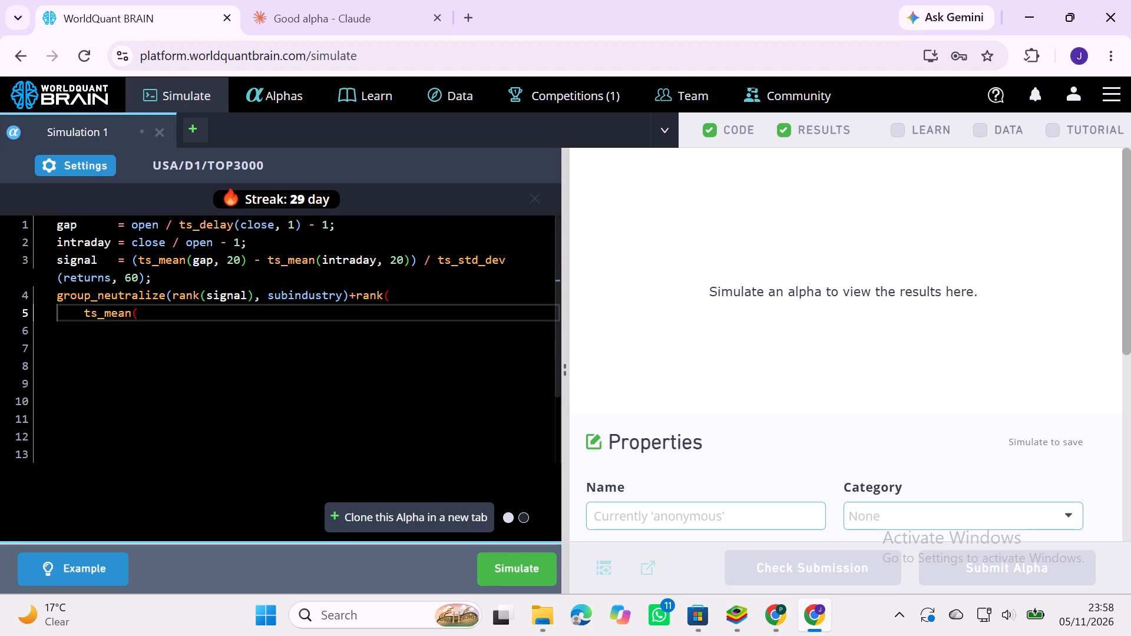
pyautogui.click(517, 566)
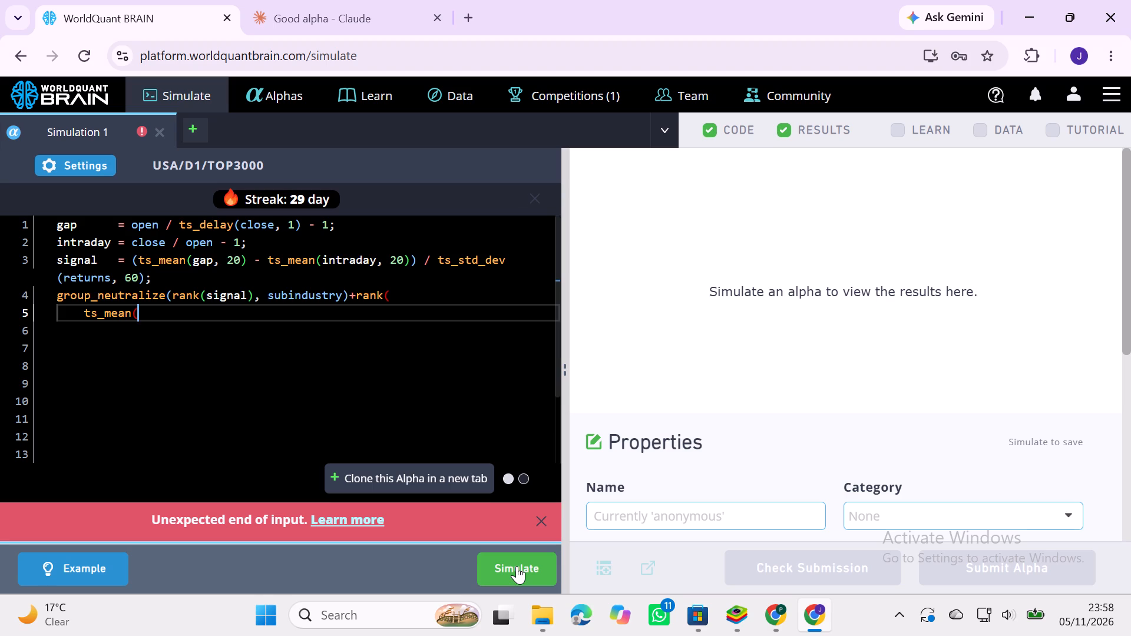
# Paste the copied code over all the existing code again, delete the opening parenthesis after ts_mean, and try simulating it.
pyautogui.click(145, 312)
pyautogui.moveTo(136, 313); pyautogui.dragTo(124, 225)
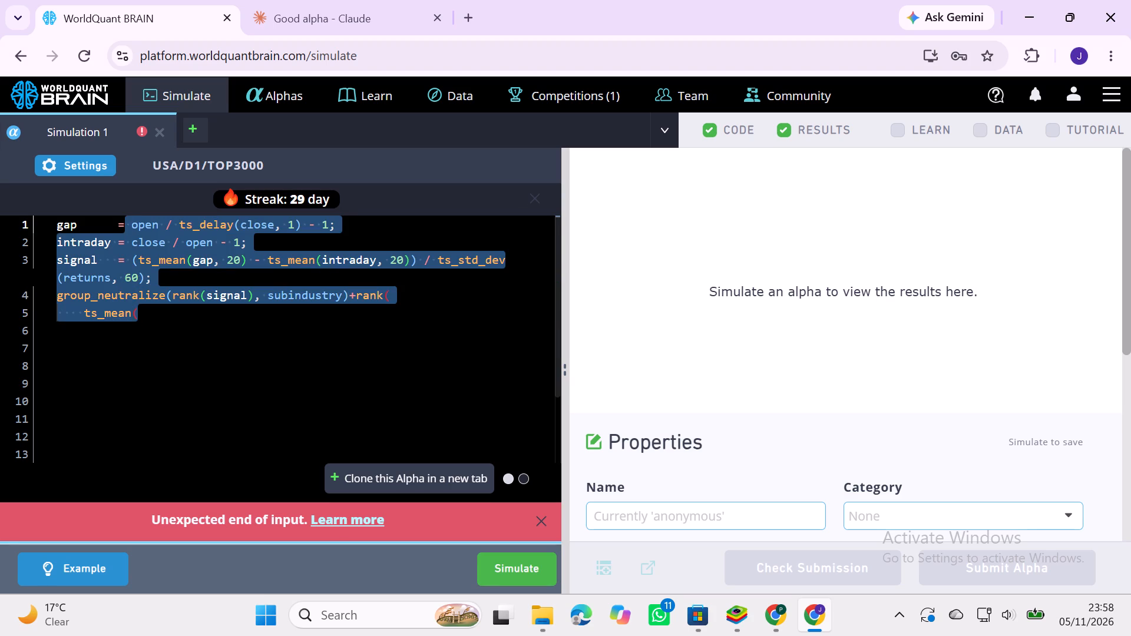
pyautogui.moveTo(124, 225); pyautogui.dragTo(99, 191)
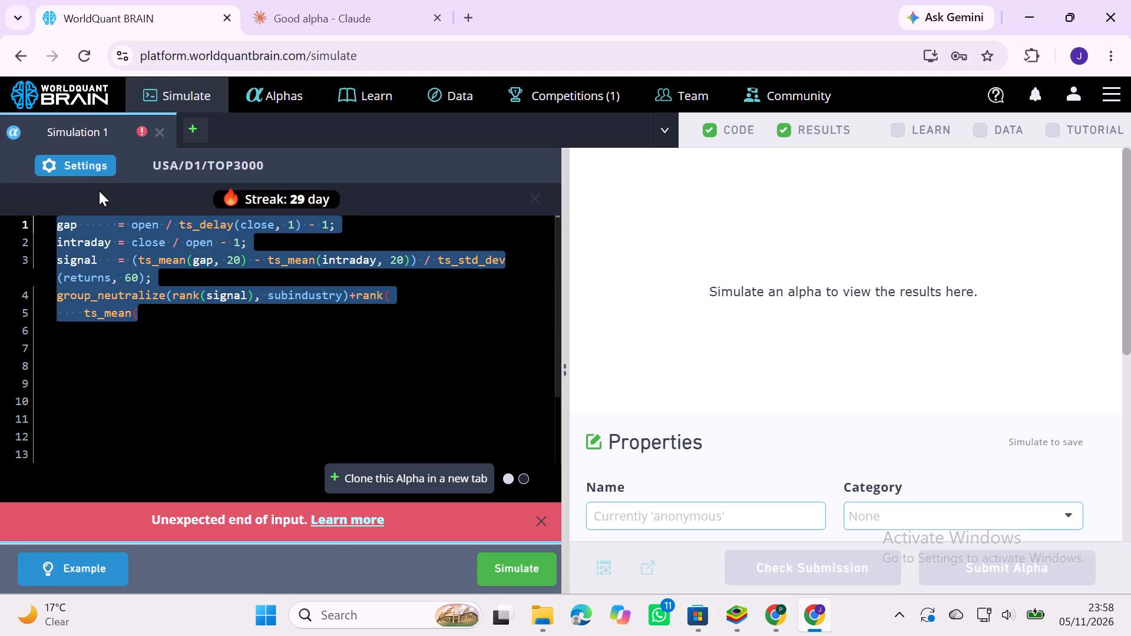
pyautogui.hotkey('ctrl', 'v')
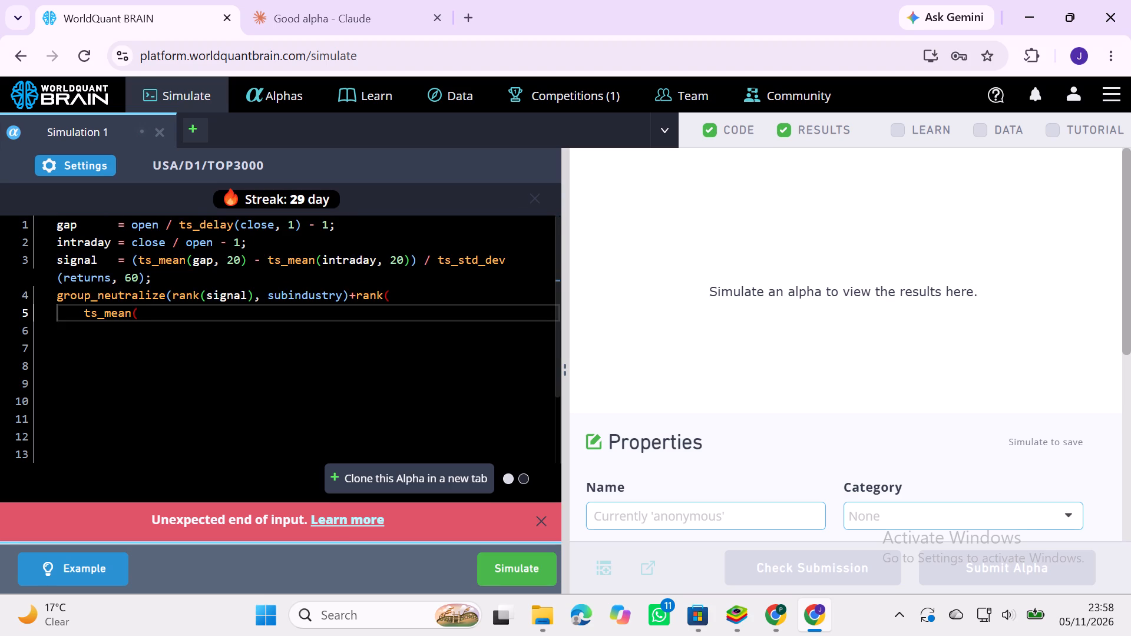
pyautogui.press('BackSpace')
pyautogui.click(526, 572)
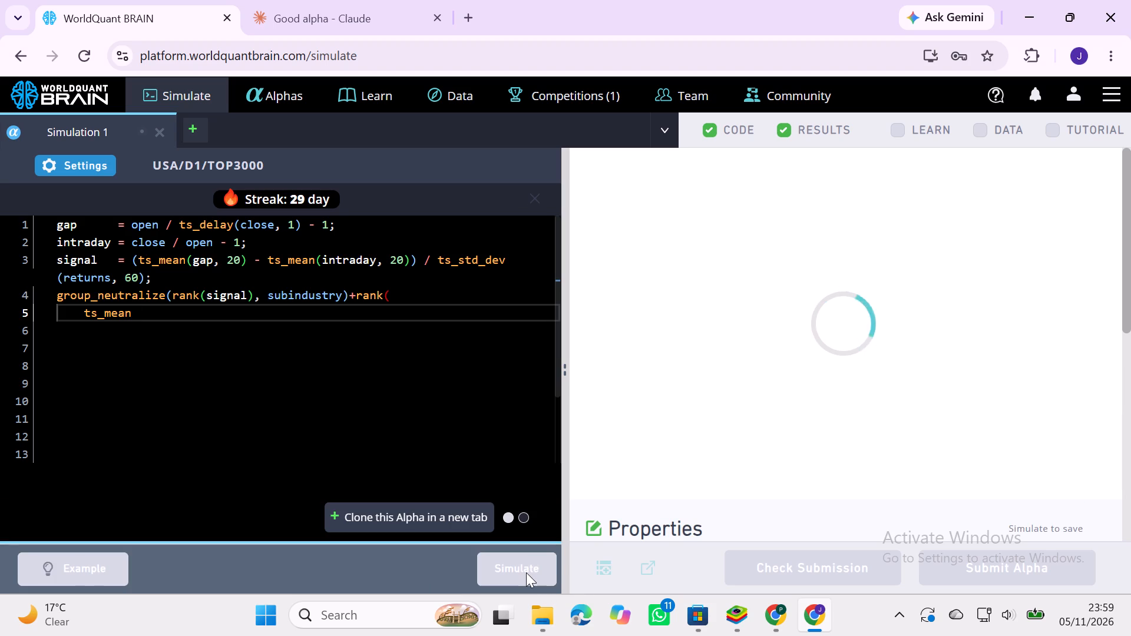
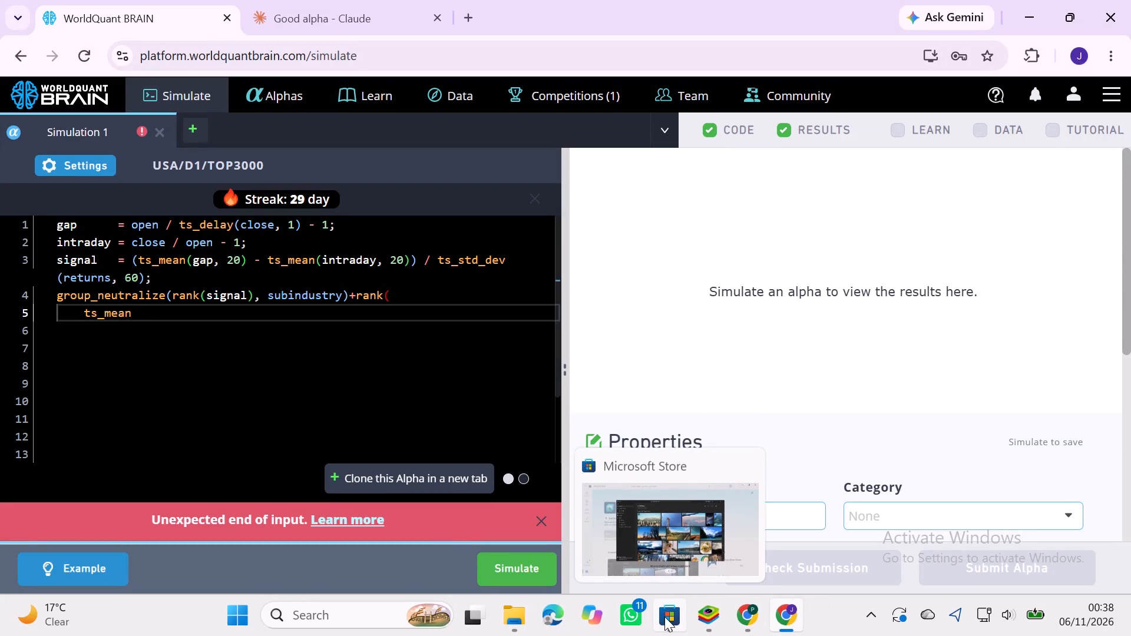
# Switch from the browser to WhatsApp.
pyautogui.click(629, 624)
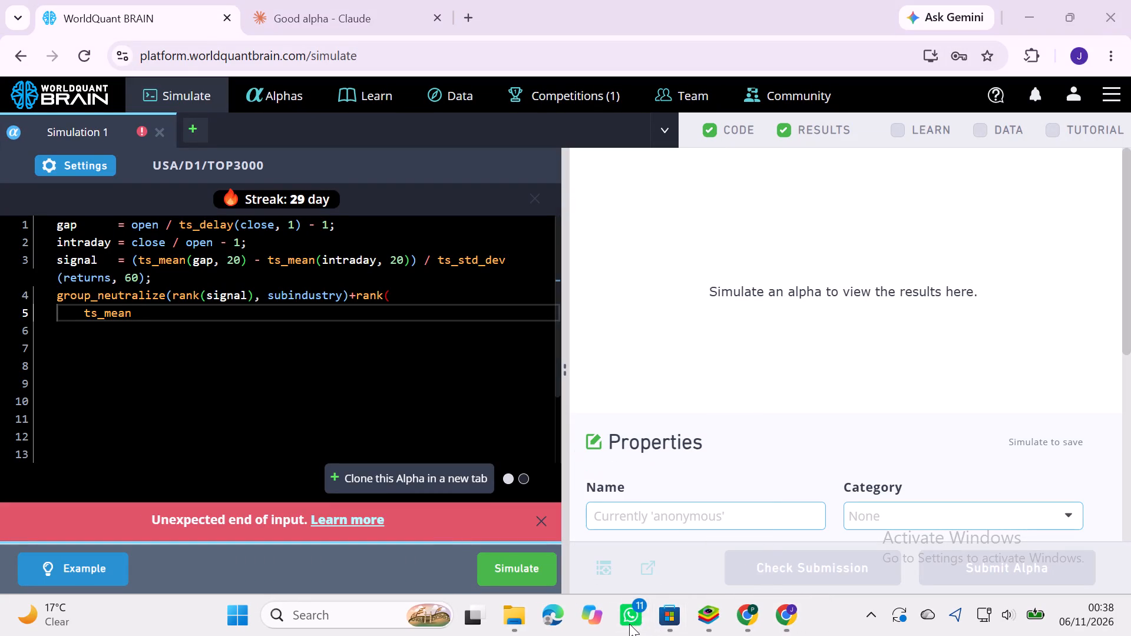
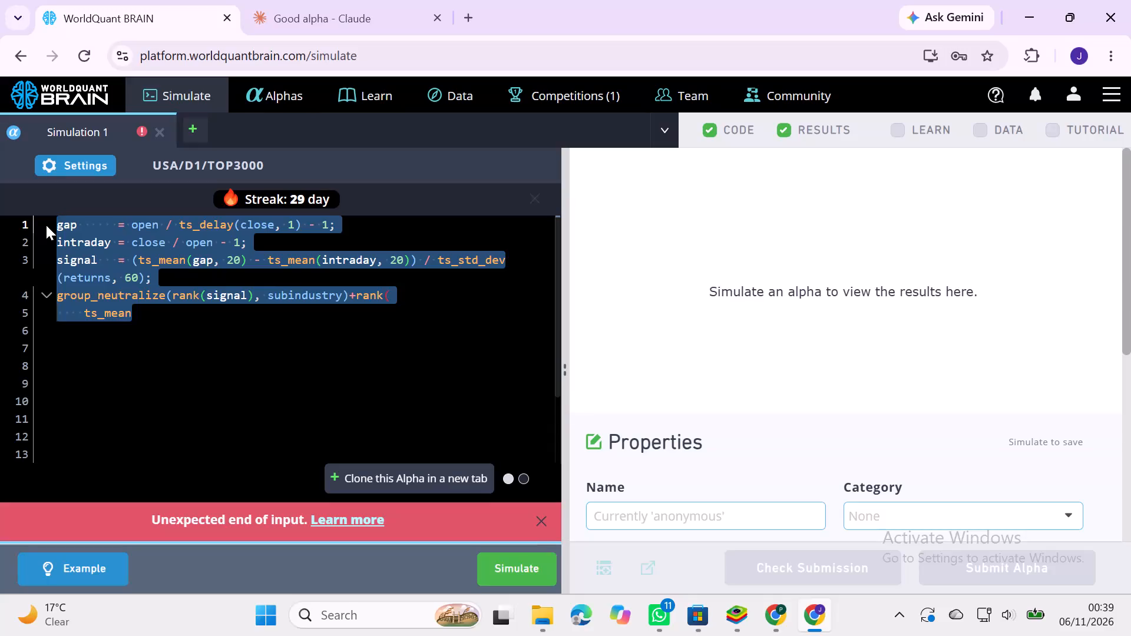
# Replace the selected code with the copied expression ending in ts_decay_linear(group_neutralize(rank(raw), subindustry), 3) and simulate it with the existing settings.
pyautogui.hotkey('ctrl', 'v')
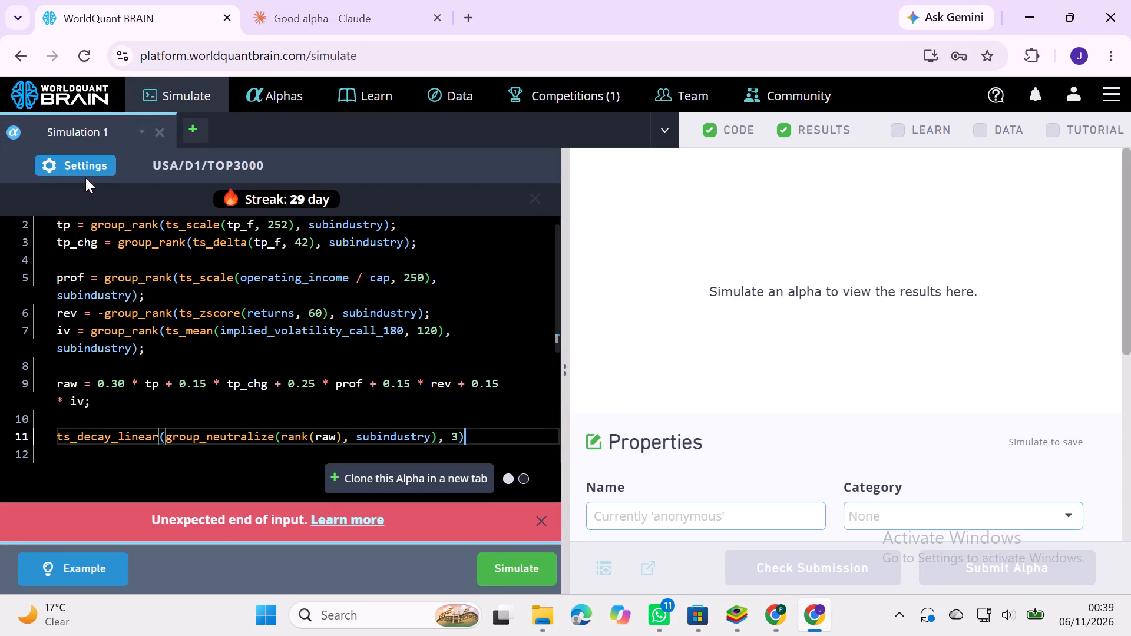
pyautogui.click(94, 165)
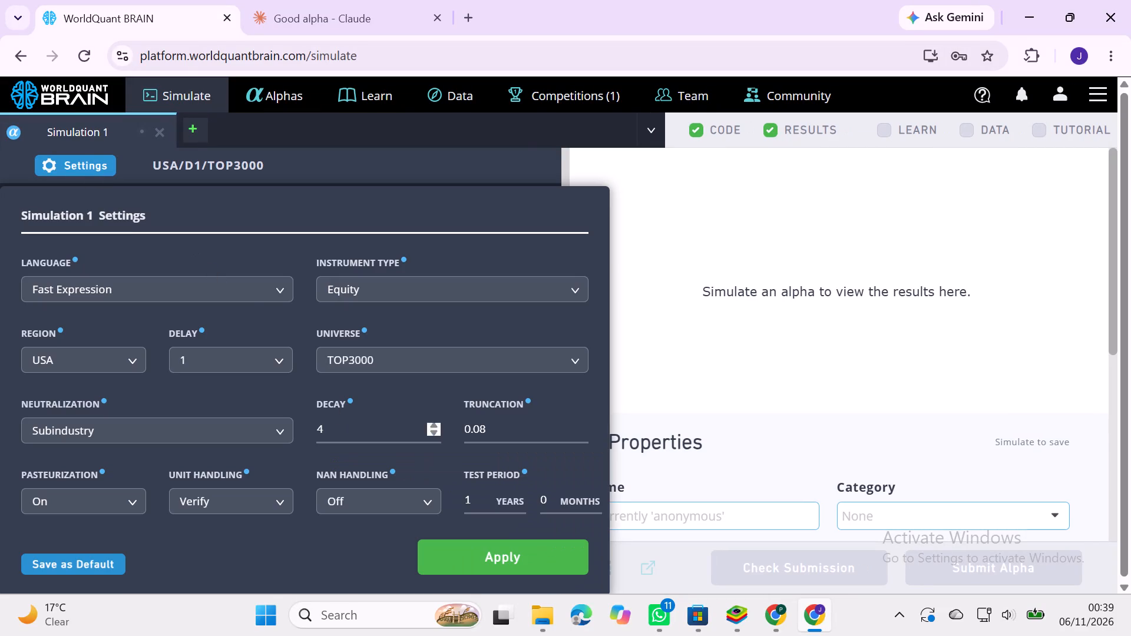
pyautogui.click(522, 566)
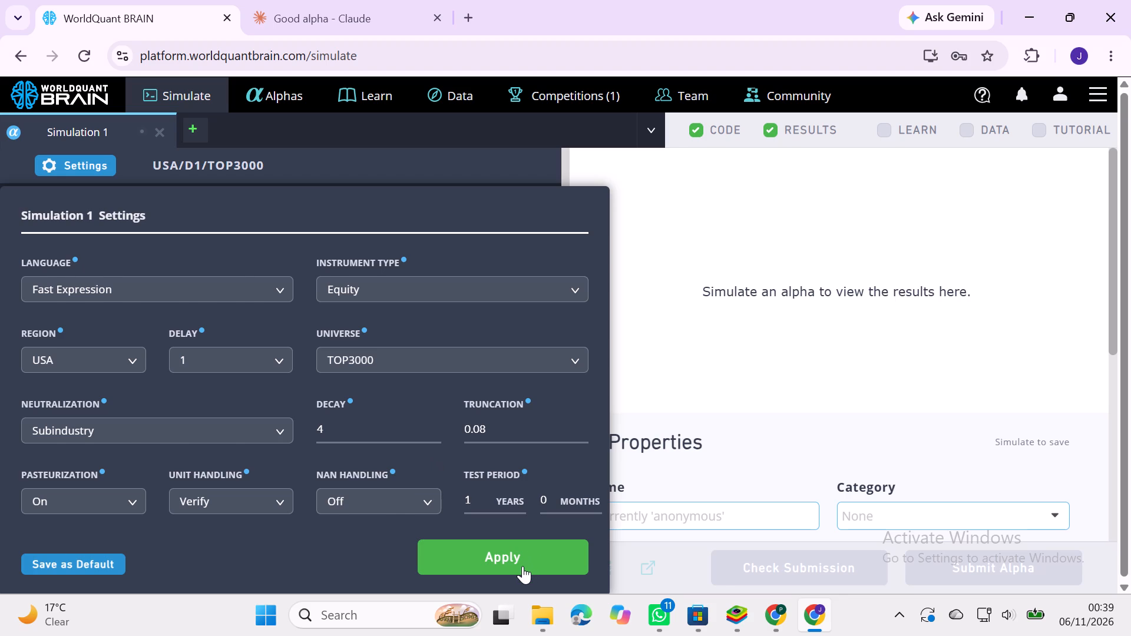
pyautogui.click(522, 566)
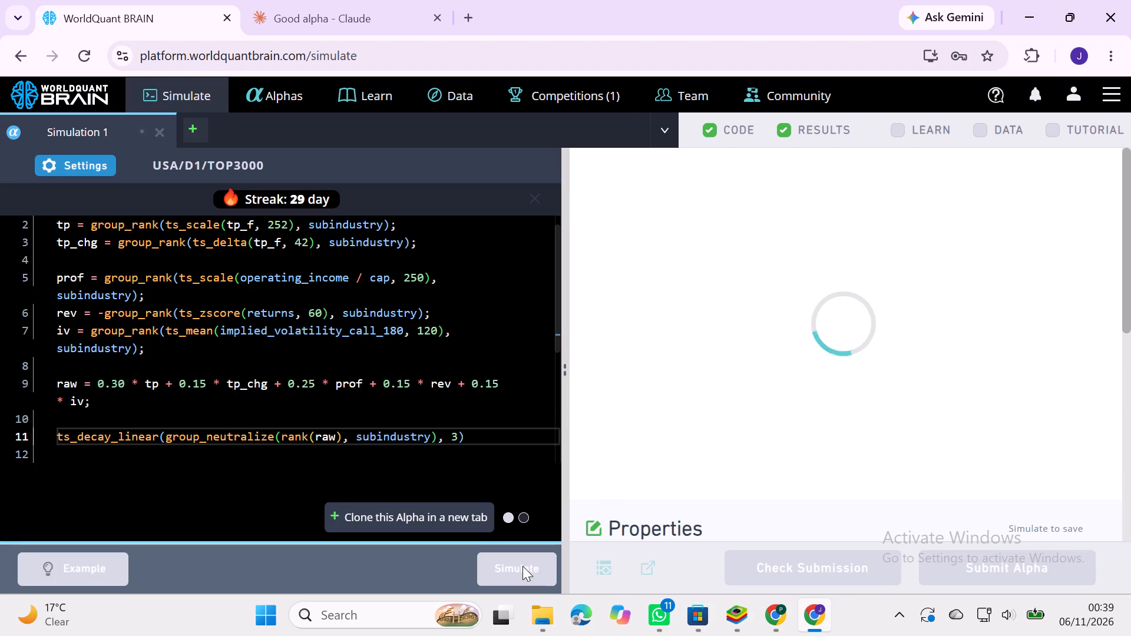
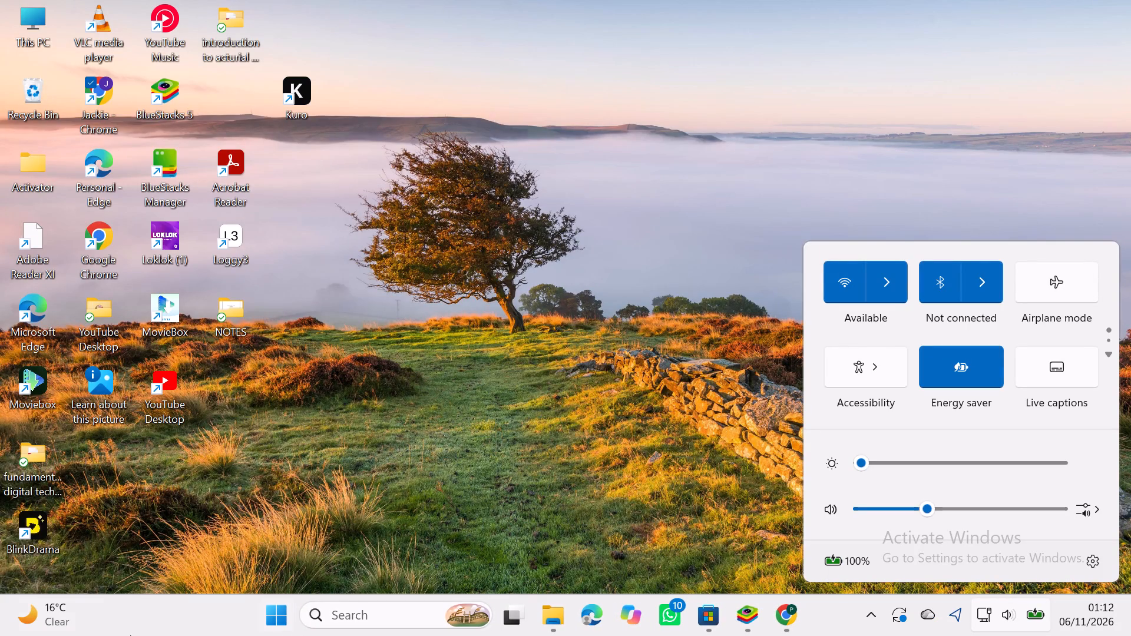
# Shut down the computer.
pyautogui.click(270, 607)
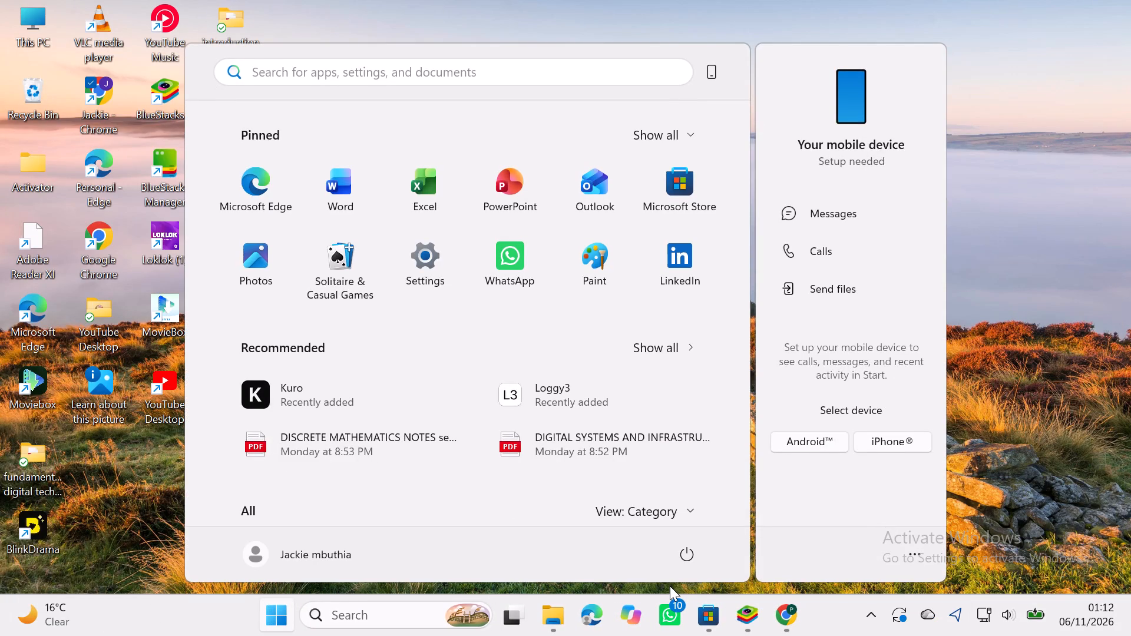
pyautogui.click(682, 542)
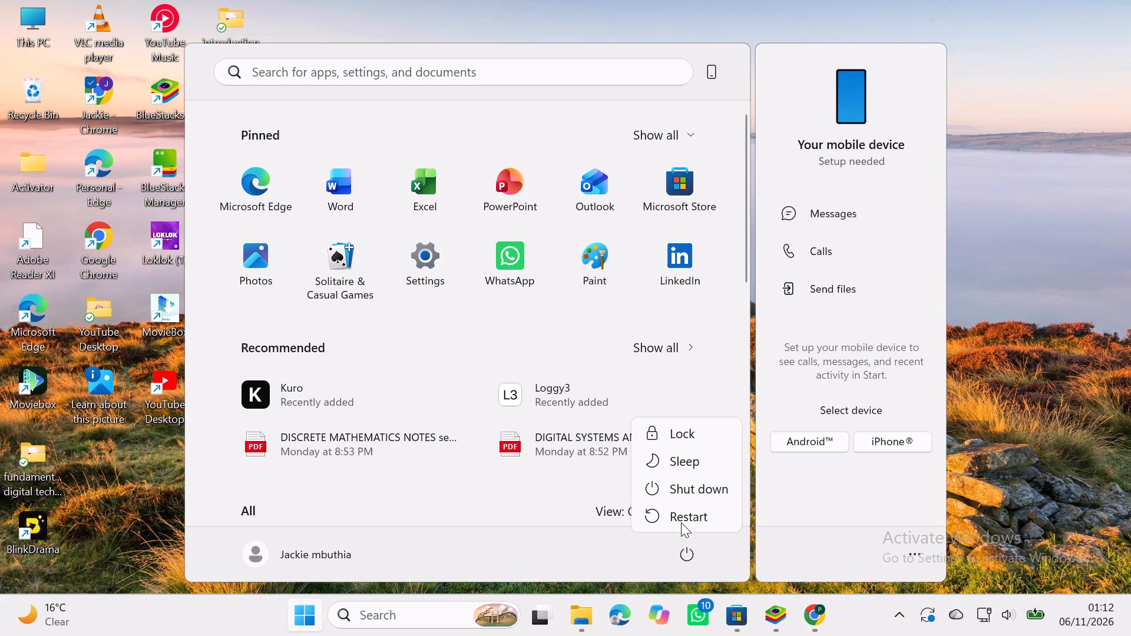
pyautogui.click(683, 489)
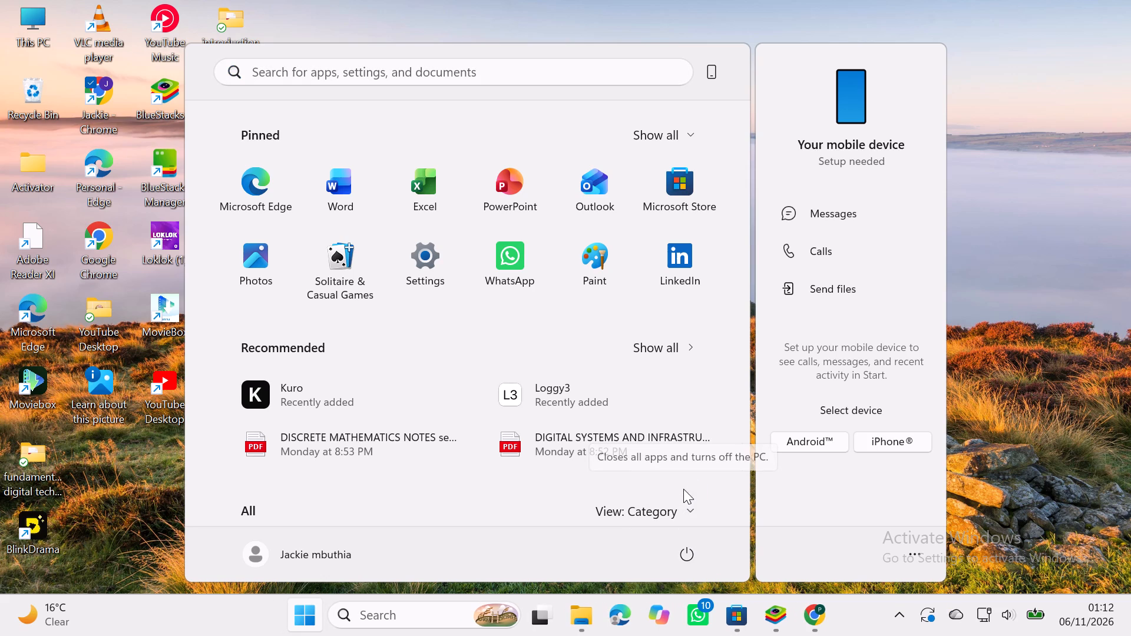